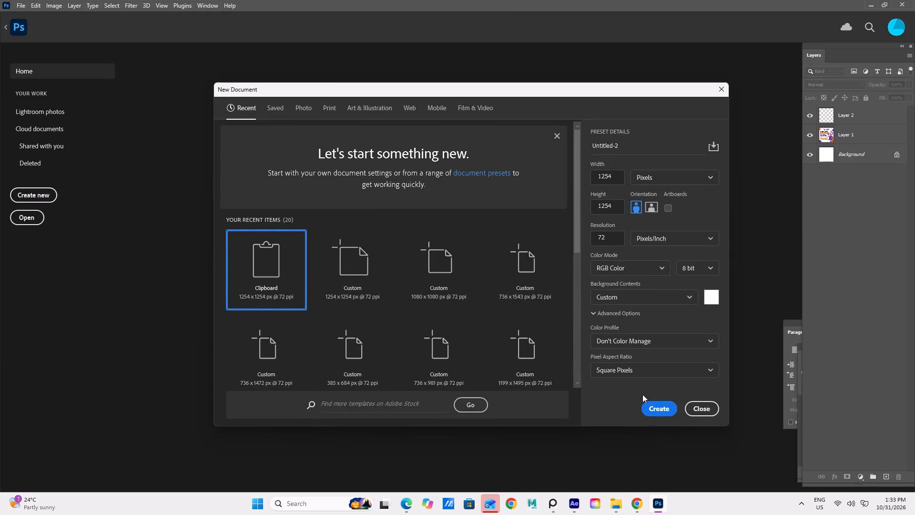
pyautogui.click(661, 410)
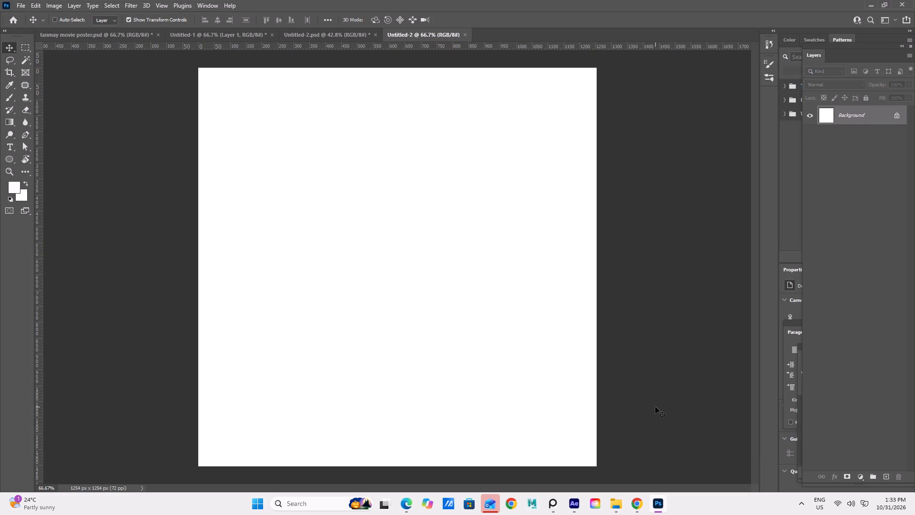
pyautogui.hotkey('ctrl', 'v')
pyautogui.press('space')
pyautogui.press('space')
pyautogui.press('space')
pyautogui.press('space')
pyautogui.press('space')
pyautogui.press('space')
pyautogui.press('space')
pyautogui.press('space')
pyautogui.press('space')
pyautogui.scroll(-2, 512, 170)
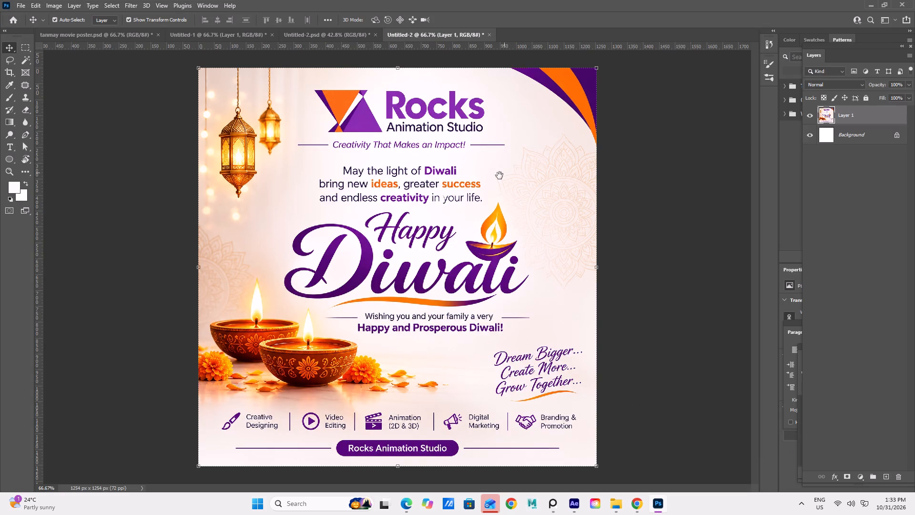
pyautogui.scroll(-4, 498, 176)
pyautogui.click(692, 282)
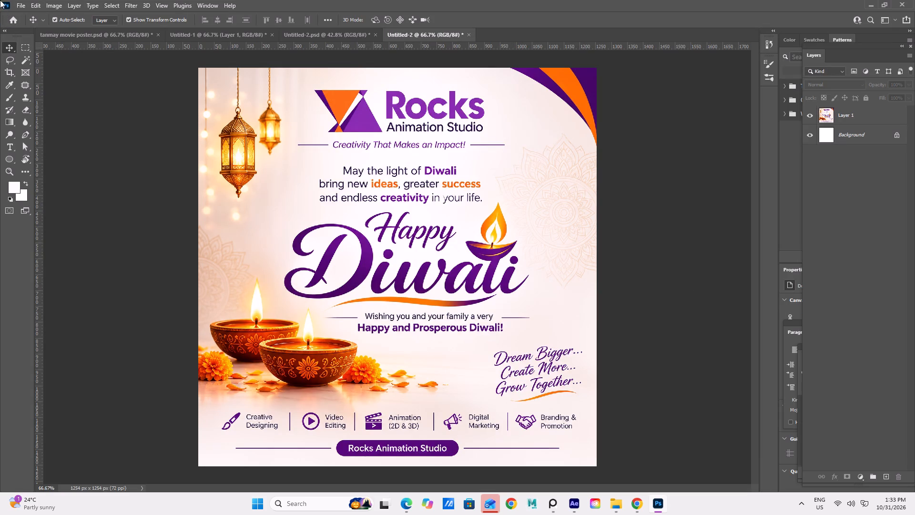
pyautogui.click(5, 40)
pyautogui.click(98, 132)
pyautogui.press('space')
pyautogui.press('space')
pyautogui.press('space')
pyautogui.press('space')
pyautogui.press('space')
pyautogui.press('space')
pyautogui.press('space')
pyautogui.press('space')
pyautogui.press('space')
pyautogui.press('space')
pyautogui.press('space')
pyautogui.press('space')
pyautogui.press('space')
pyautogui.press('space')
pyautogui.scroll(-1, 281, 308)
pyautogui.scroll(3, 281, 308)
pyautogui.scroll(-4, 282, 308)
# Place two horizontal guides along the top and bottom of the service labels row, such as "Creative Designing".
pyautogui.moveTo(356, 44); pyautogui.dragTo(359, 405)
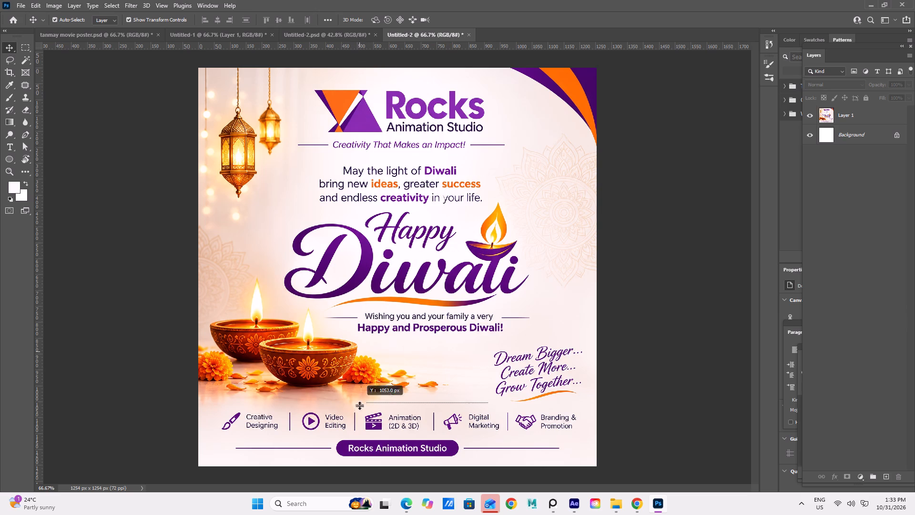
pyautogui.moveTo(359, 405); pyautogui.dragTo(359, 415)
pyautogui.keyDown('alt'); pyautogui.scroll(8, 328, 412); pyautogui.keyUp('alt')
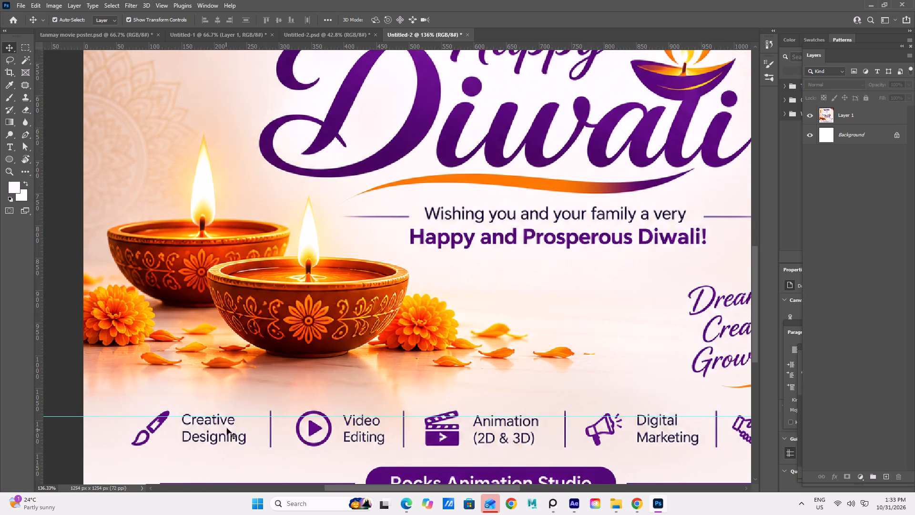
pyautogui.click(235, 415)
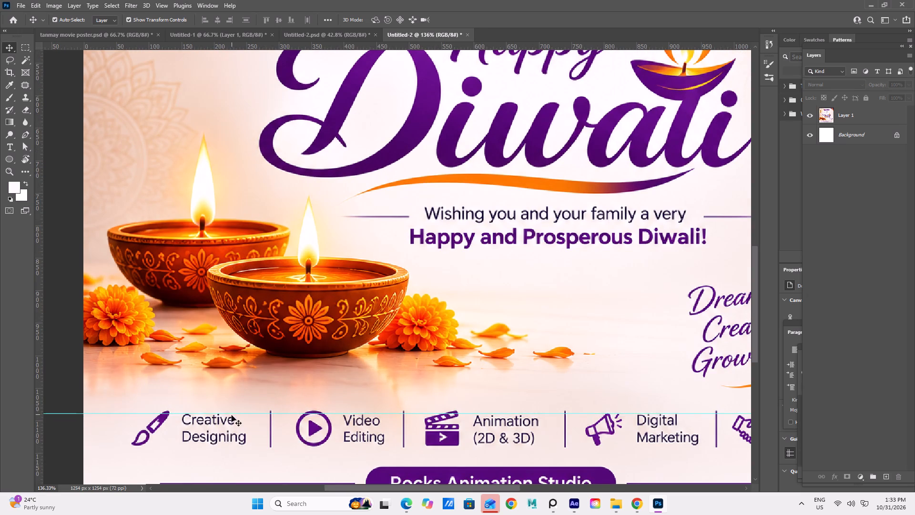
pyautogui.moveTo(301, 46); pyautogui.dragTo(271, 446)
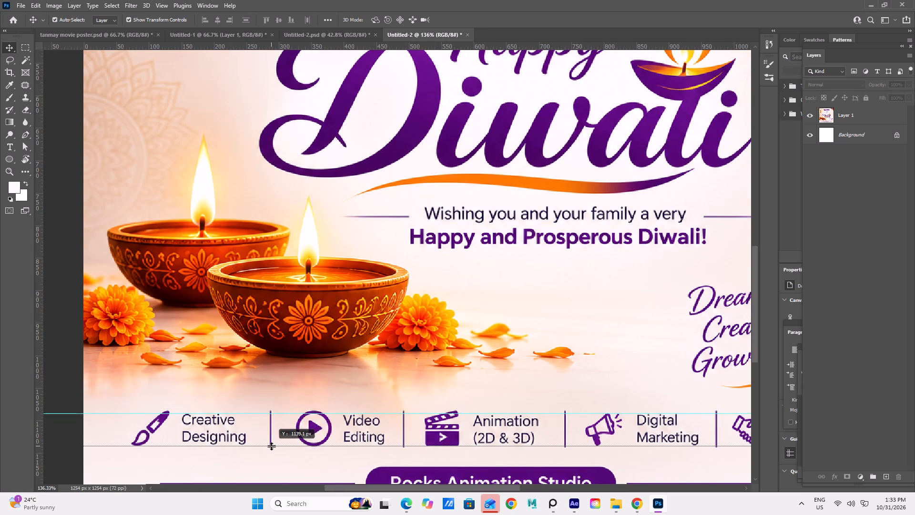
pyautogui.moveTo(271, 446); pyautogui.dragTo(267, 444)
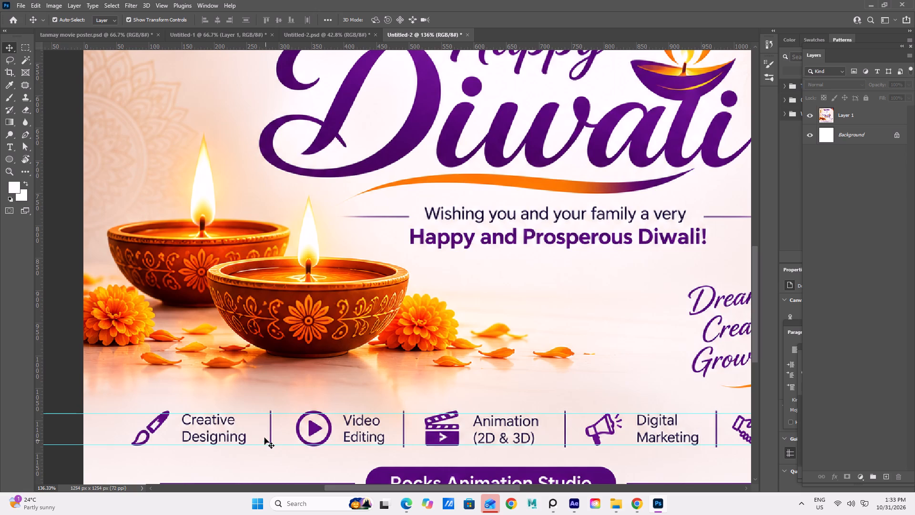
# Paint out the "Creative Designing" label on Layer 1 with the Brush tool, using the light background colour sampled beside it.
pyautogui.press('space')
pyautogui.press('space')
pyautogui.press('space')
pyautogui.press('space')
pyautogui.press('space')
pyautogui.press('space')
pyautogui.press('space')
pyautogui.press('space')
pyautogui.press('space')
pyautogui.press('space')
pyautogui.press('space')
pyautogui.press('space')
pyautogui.scroll(-9, 264, 433)
pyautogui.press('space')
pyautogui.press('space')
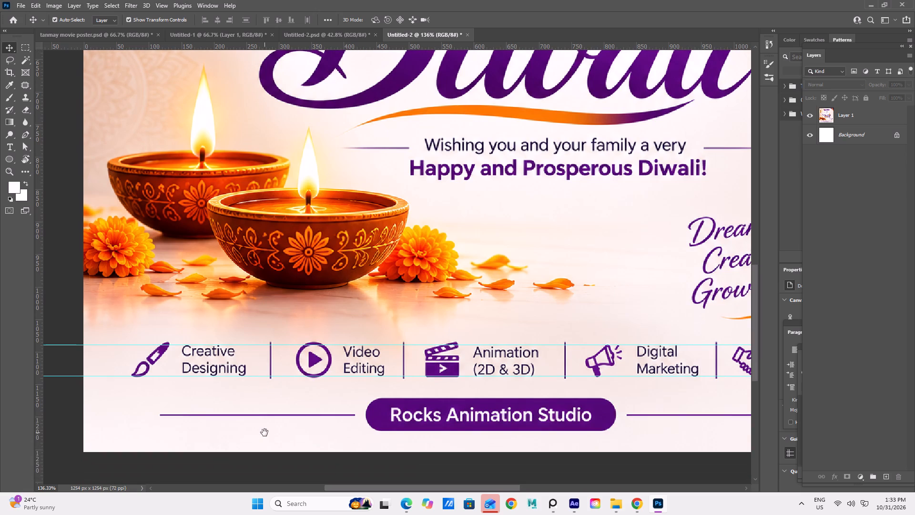
pyautogui.keyDown('alt'); pyautogui.scroll(-9, 266, 432); pyautogui.keyUp('alt')
pyautogui.keyDown('alt'); pyautogui.scroll(4, 295, 436); pyautogui.keyUp('alt')
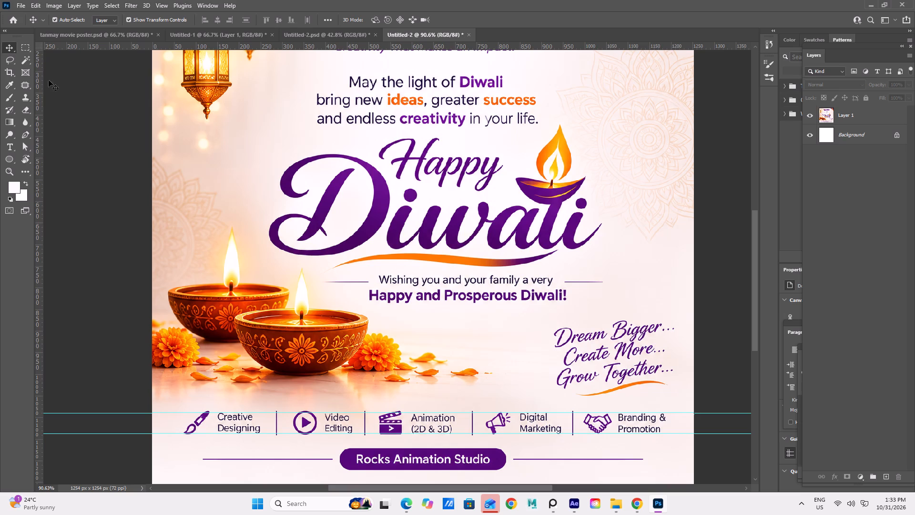
pyautogui.click(11, 98)
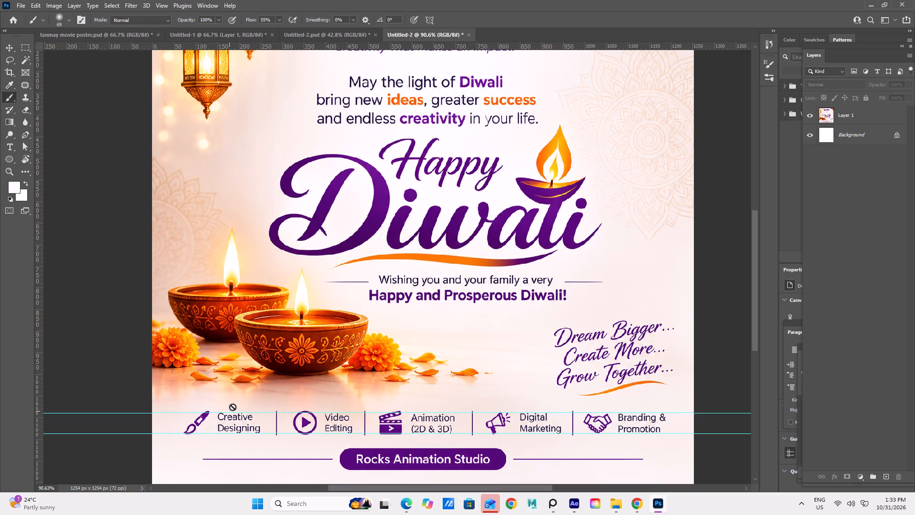
pyautogui.click(828, 113)
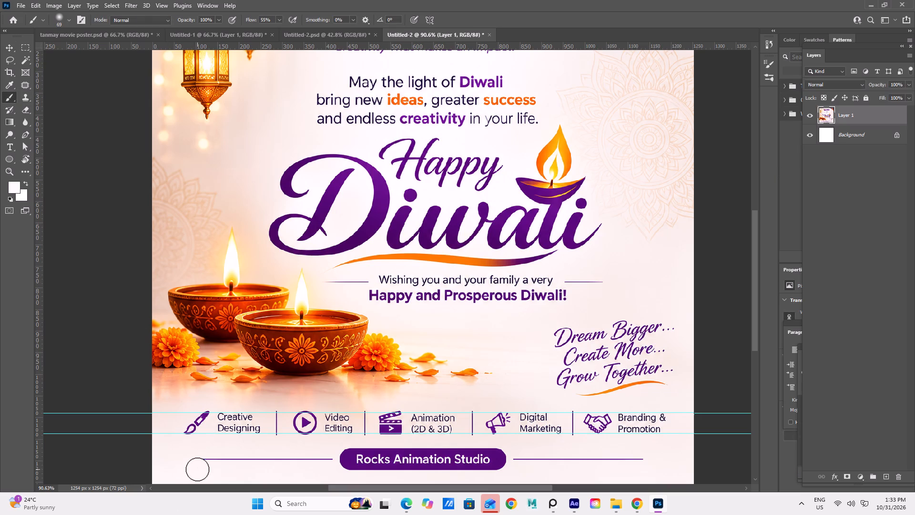
pyautogui.keyDown('alt'); pyautogui.click(264, 429); pyautogui.keyUp('alt')
pyautogui.click(247, 431)
pyautogui.tripleClick(254, 430)
pyautogui.click(254, 431)
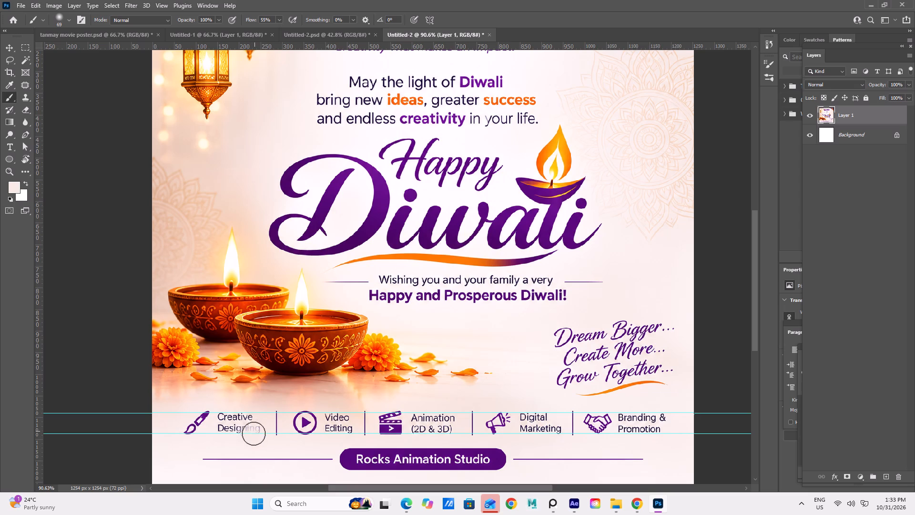
pyautogui.click(249, 433)
pyautogui.moveTo(249, 433); pyautogui.dragTo(241, 433)
pyautogui.doubleClick(236, 434)
pyautogui.doubleClick(232, 434)
pyautogui.tripleClick(227, 433)
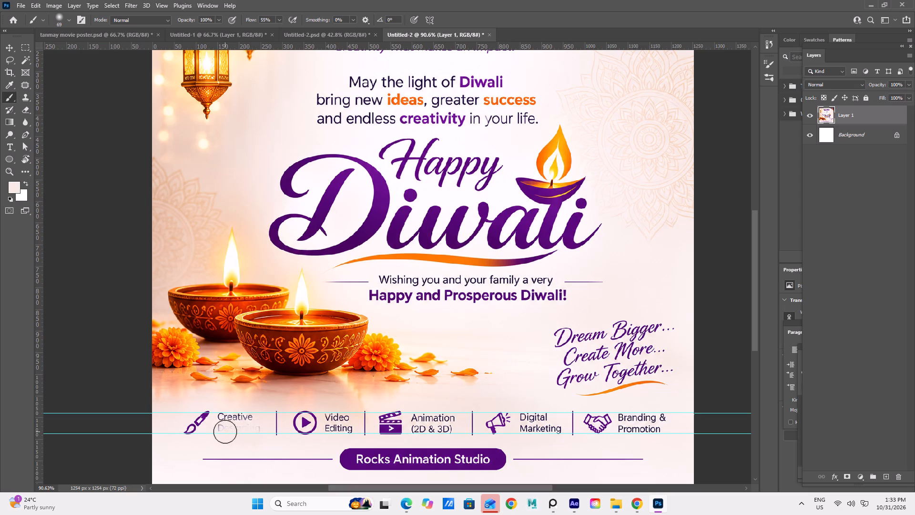
pyautogui.tripleClick(225, 432)
pyautogui.doubleClick(226, 431)
pyautogui.click(222, 428)
pyautogui.tripleClick(224, 424)
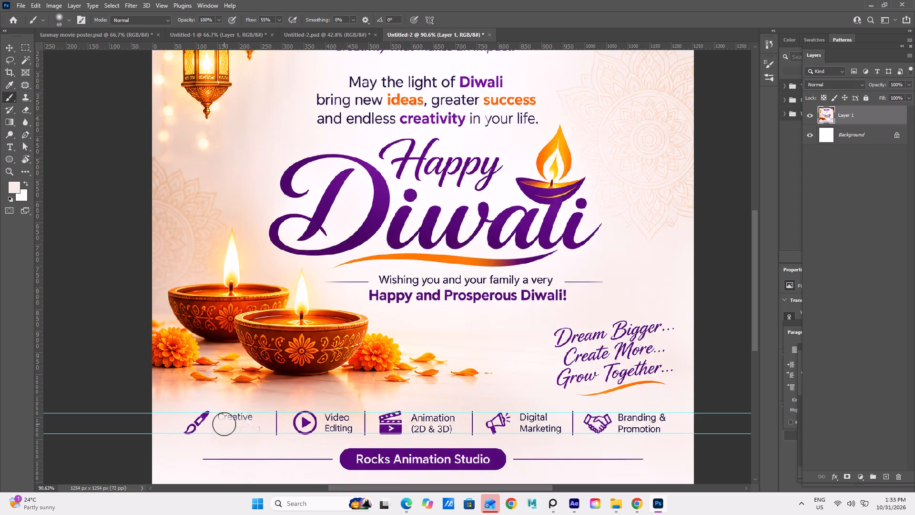
pyautogui.tripleClick(225, 422)
pyautogui.click(225, 421)
pyautogui.moveTo(225, 421); pyautogui.dragTo(256, 424)
pyautogui.moveTo(256, 424); pyautogui.dragTo(256, 424)
pyautogui.moveTo(248, 428); pyautogui.dragTo(266, 428)
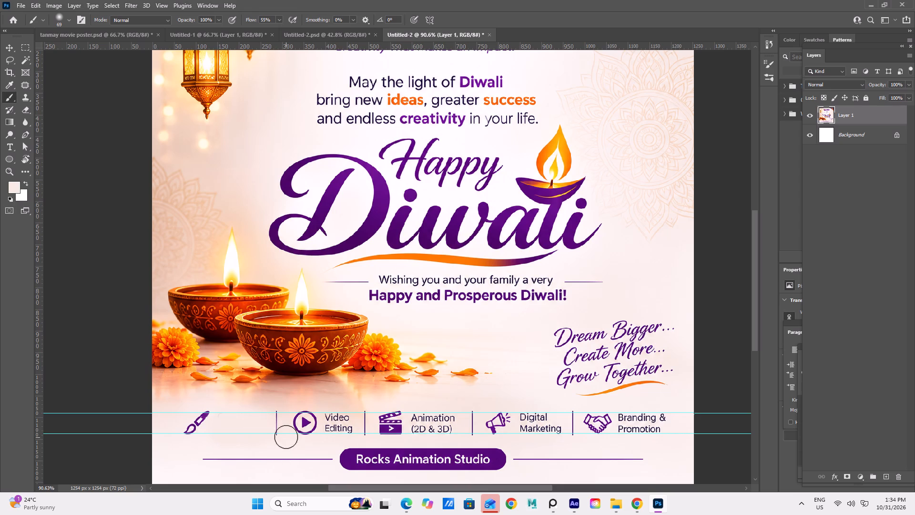
# Paint out the "Video Editing" label beside the play icon with the sampled background colour.
pyautogui.tripleClick(335, 429)
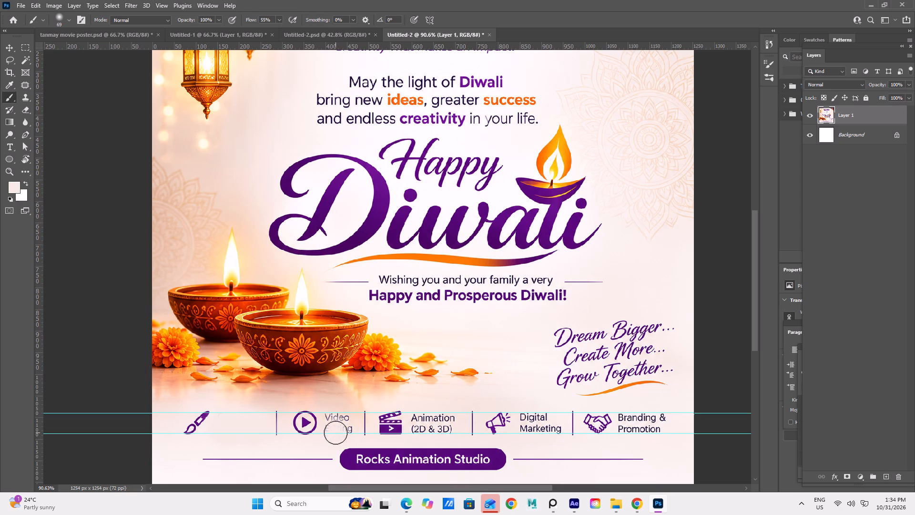
pyautogui.tripleClick(335, 433)
pyautogui.click(333, 432)
pyautogui.moveTo(334, 430); pyautogui.dragTo(342, 432)
pyautogui.rightClick(335, 430)
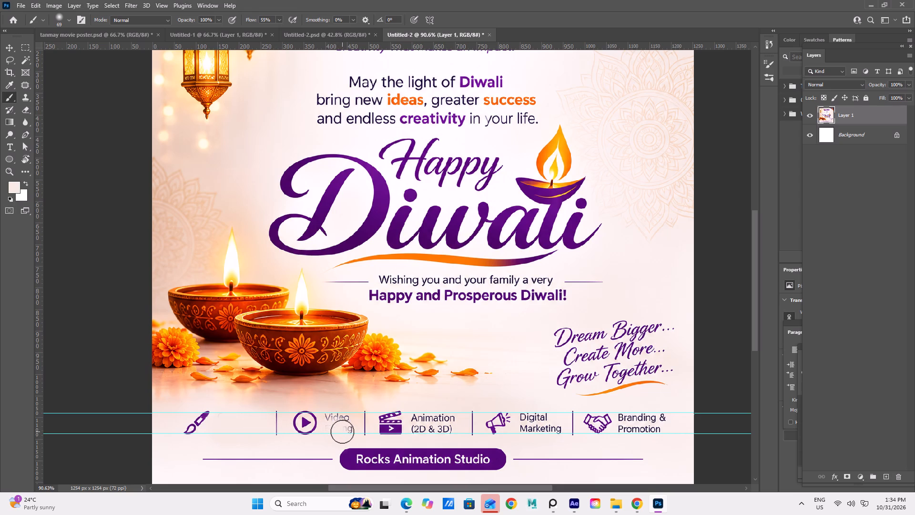
pyautogui.moveTo(342, 432); pyautogui.dragTo(343, 432)
pyautogui.doubleClick(343, 432)
pyautogui.moveTo(344, 431); pyautogui.dragTo(348, 432)
pyautogui.moveTo(348, 432); pyautogui.dragTo(336, 432)
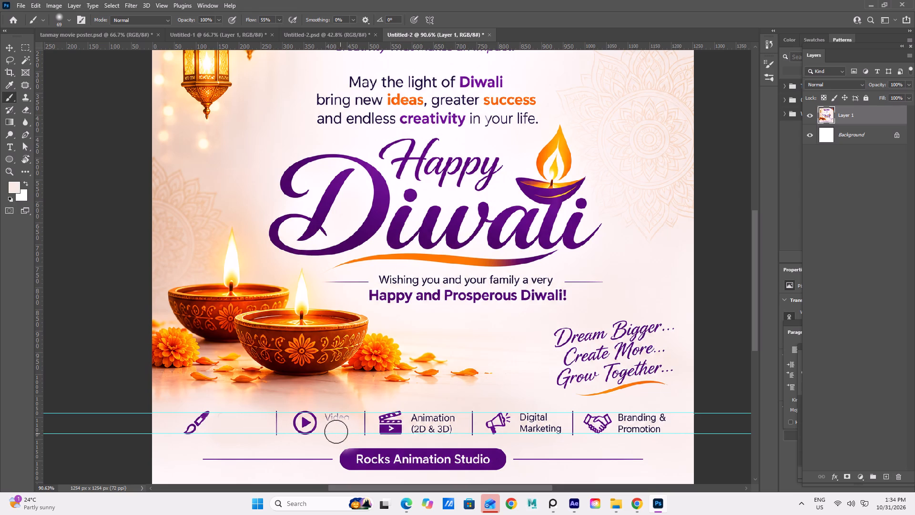
pyautogui.moveTo(336, 432); pyautogui.dragTo(335, 431)
pyautogui.click(335, 431)
pyautogui.moveTo(335, 431); pyautogui.dragTo(335, 438)
pyautogui.click(336, 430)
pyautogui.moveTo(336, 429); pyautogui.dragTo(333, 422)
pyautogui.tripleClick(334, 421)
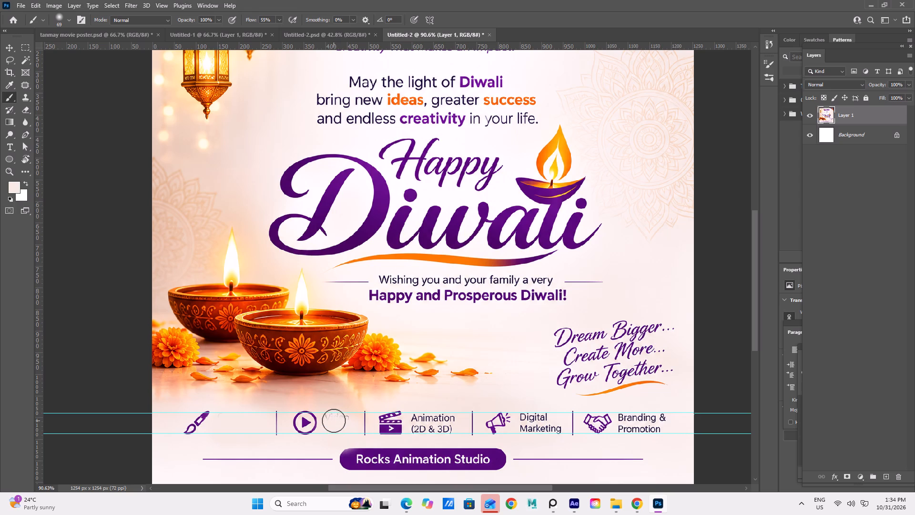
pyautogui.doubleClick(333, 417)
pyautogui.moveTo(342, 420); pyautogui.dragTo(351, 421)
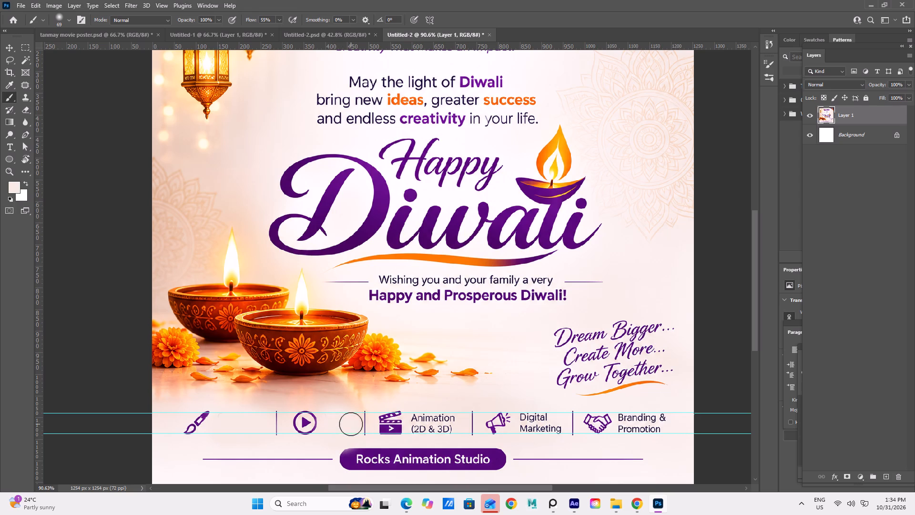
pyautogui.click(351, 424)
# Paint out the "Animation (2D & 3D)" label beside the clapperboard icon with the sampled background colour.
pyautogui.moveTo(420, 428); pyautogui.dragTo(427, 428)
pyautogui.click(424, 430)
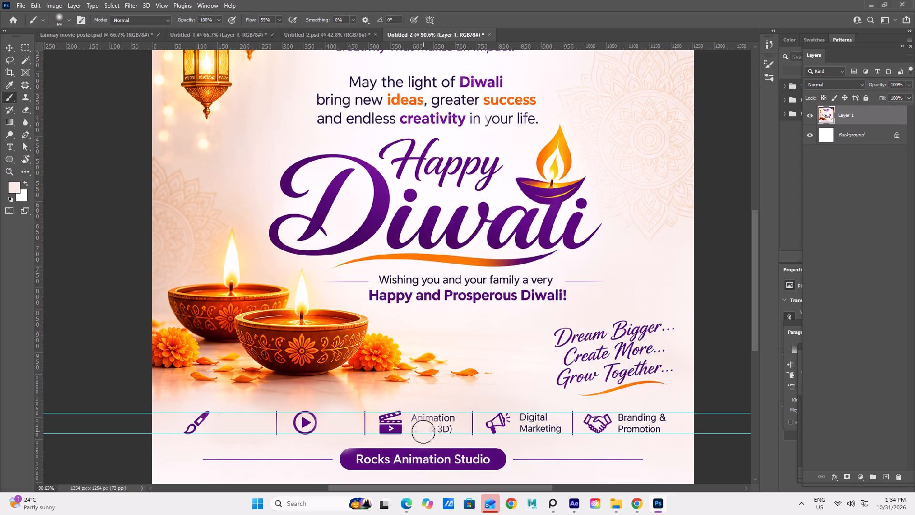
pyautogui.doubleClick(423, 432)
pyautogui.click(421, 428)
pyautogui.moveTo(421, 428); pyautogui.dragTo(447, 427)
pyautogui.moveTo(447, 427); pyautogui.dragTo(443, 427)
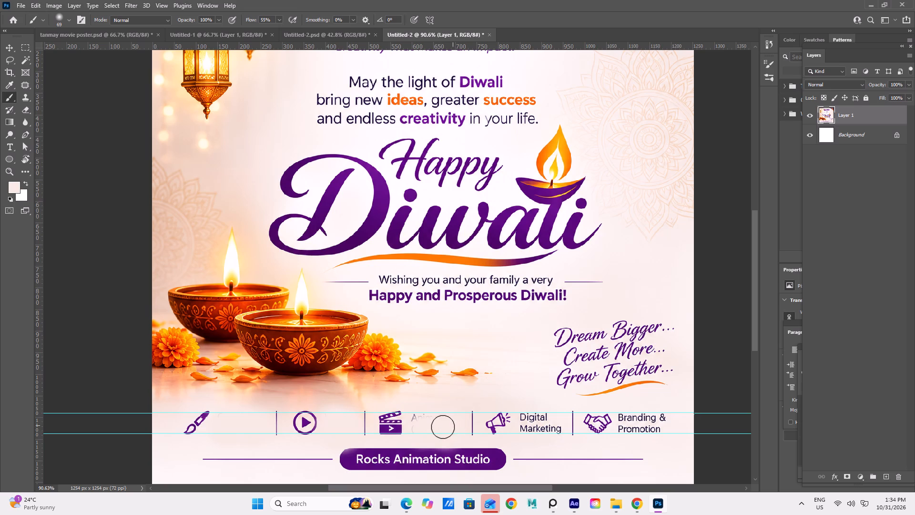
pyautogui.moveTo(443, 427); pyautogui.dragTo(420, 423)
pyautogui.moveTo(420, 423); pyautogui.dragTo(440, 422)
# Paint out the "Digital Marketing" label beside the megaphone icon with the sampled background colour.
pyautogui.moveTo(528, 430); pyautogui.dragTo(550, 431)
pyautogui.tripleClick(529, 433)
pyautogui.click(529, 433)
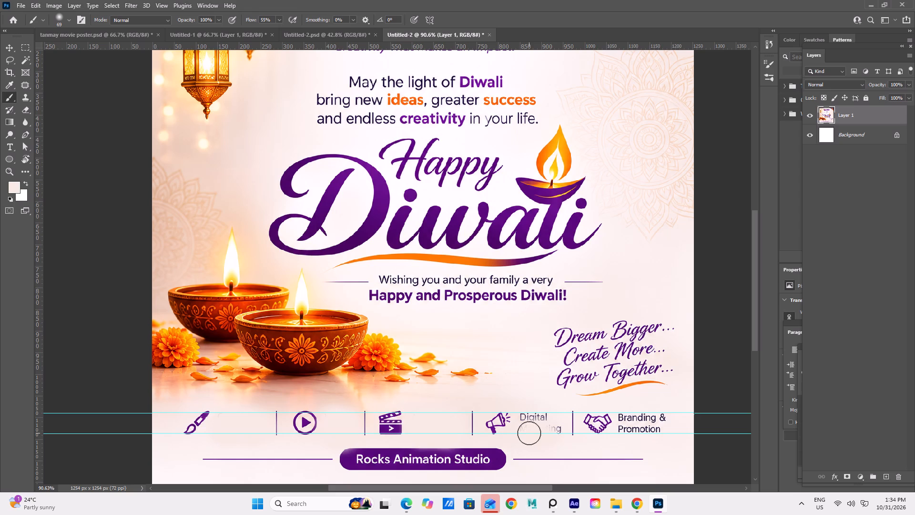
pyautogui.click(527, 432)
pyautogui.moveTo(527, 432); pyautogui.dragTo(556, 432)
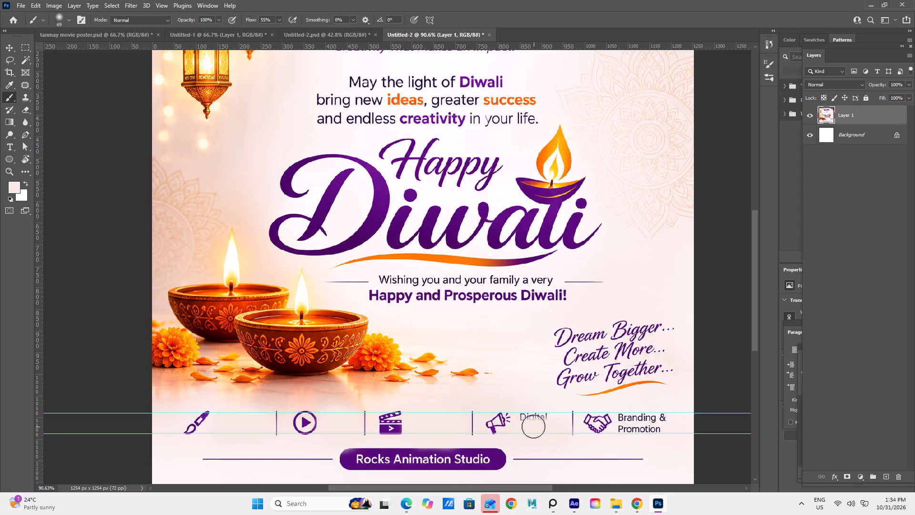
pyautogui.moveTo(528, 422); pyautogui.dragTo(546, 419)
pyautogui.moveTo(527, 418); pyautogui.dragTo(540, 417)
pyautogui.click(529, 419)
# Paint out the "Branding & Promotion" label beside the handshake icon with the sampled background colour.
pyautogui.moveTo(627, 434); pyautogui.dragTo(654, 432)
pyautogui.moveTo(651, 433); pyautogui.dragTo(658, 434)
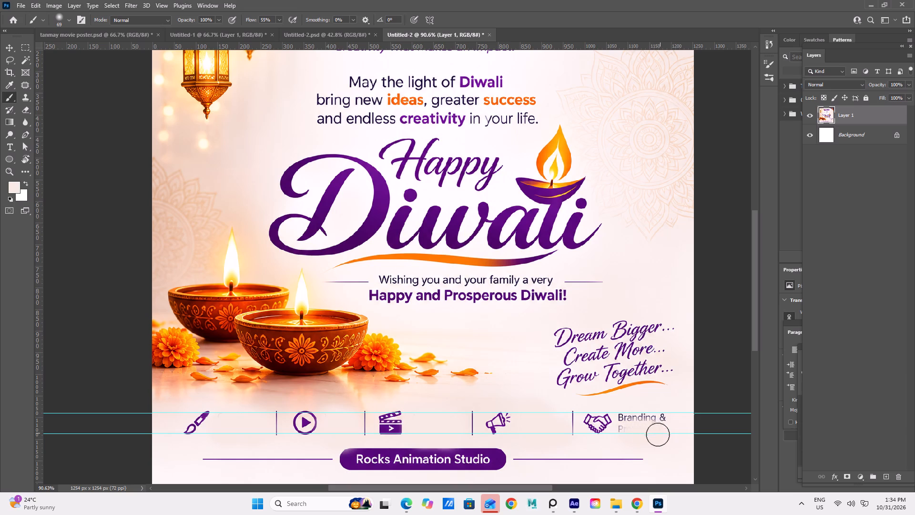
pyautogui.moveTo(658, 434); pyautogui.dragTo(658, 434)
pyautogui.moveTo(622, 436); pyautogui.dragTo(634, 435)
pyautogui.moveTo(627, 432); pyautogui.dragTo(636, 432)
pyautogui.moveTo(626, 424); pyautogui.dragTo(640, 422)
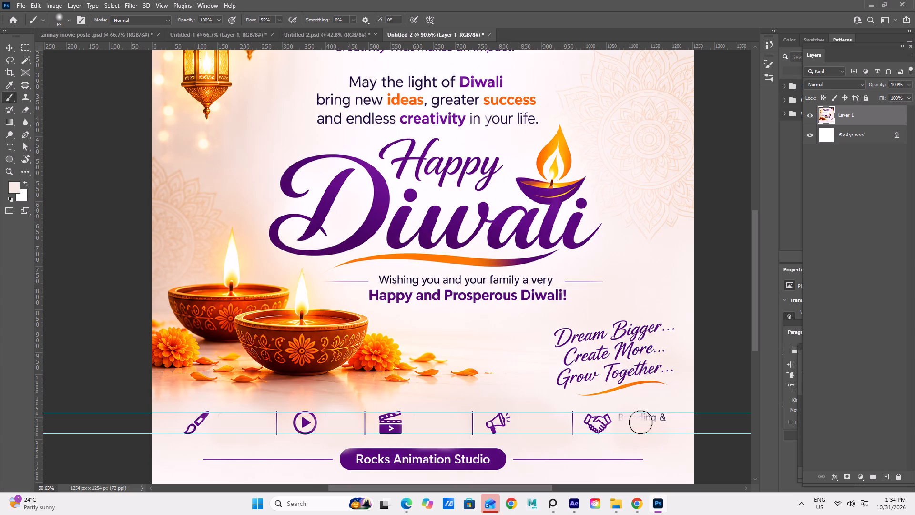
pyautogui.moveTo(640, 422); pyautogui.dragTo(672, 422)
pyautogui.moveTo(627, 419); pyautogui.dragTo(647, 419)
pyautogui.moveTo(630, 420); pyautogui.dragTo(651, 420)
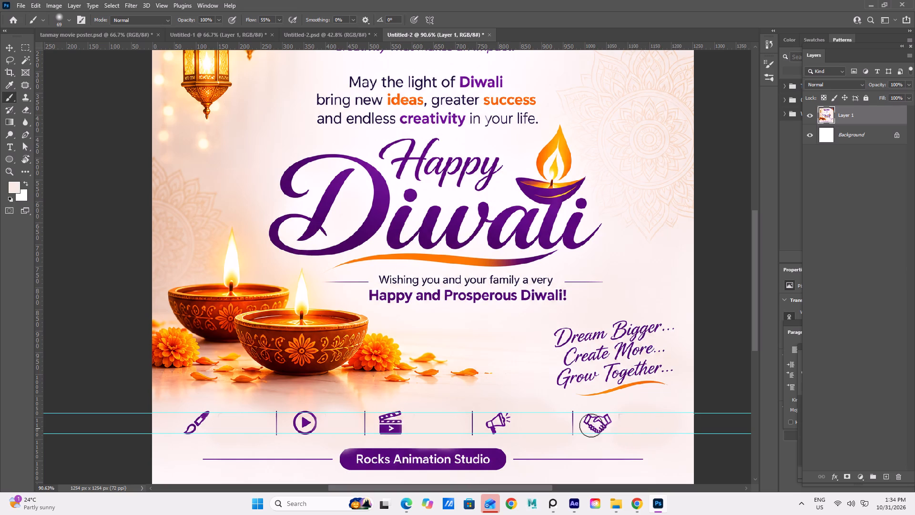
# Paint out the "Grow Together..." slogan line and the orange underline beneath it with the background colour.
pyautogui.keyDown('alt'); pyautogui.scroll(3, 566, 347); pyautogui.keyUp('alt')
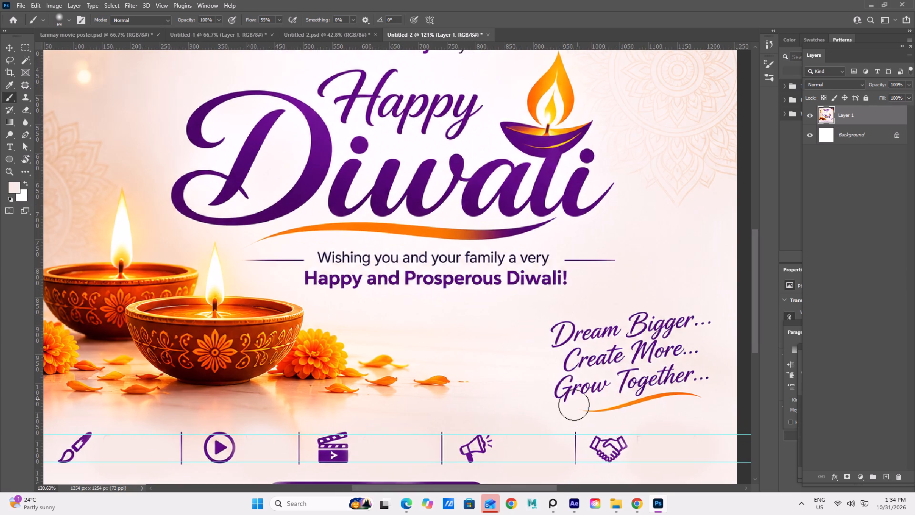
pyautogui.moveTo(561, 393); pyautogui.dragTo(651, 378)
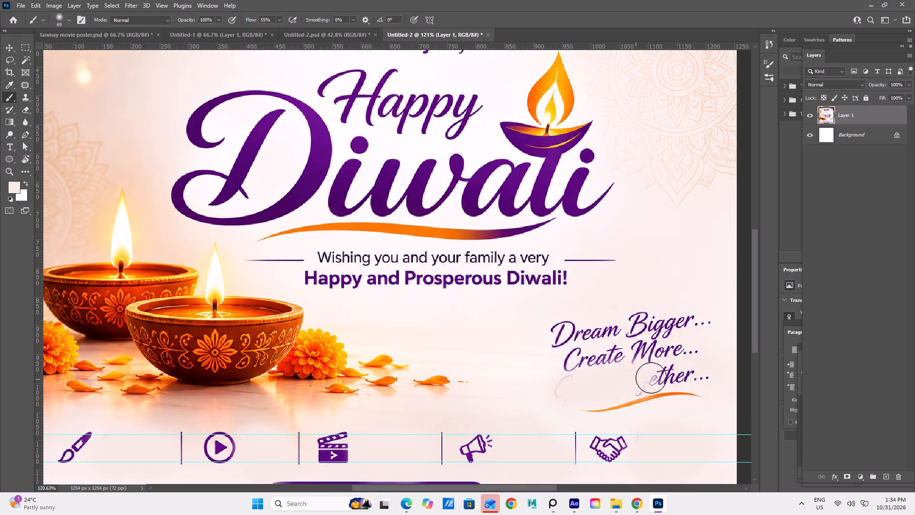
pyautogui.moveTo(651, 378); pyautogui.dragTo(602, 402)
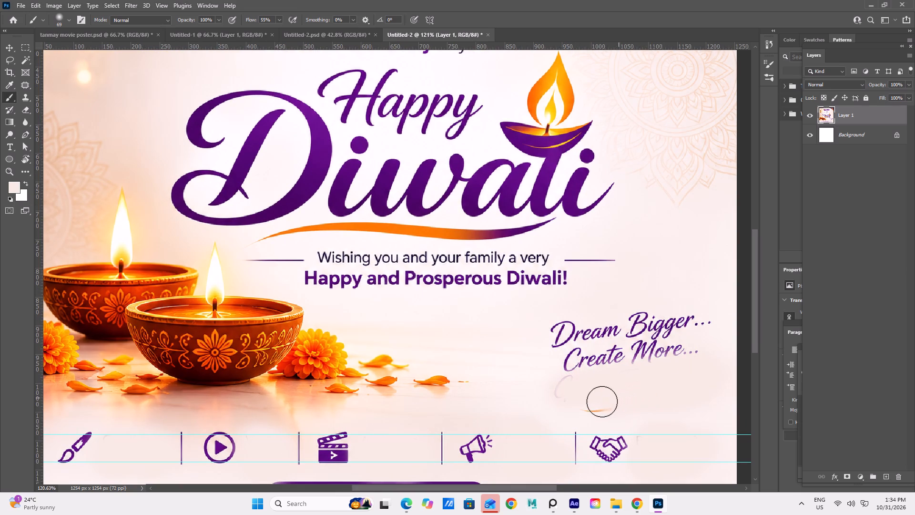
pyautogui.moveTo(602, 402); pyautogui.dragTo(577, 380)
pyautogui.moveTo(569, 395); pyautogui.dragTo(587, 388)
# Paint out the remaining "Create More..." and "Dream Bigger..." slogan lines with the same background colour.
pyautogui.moveTo(579, 371); pyautogui.dragTo(637, 371)
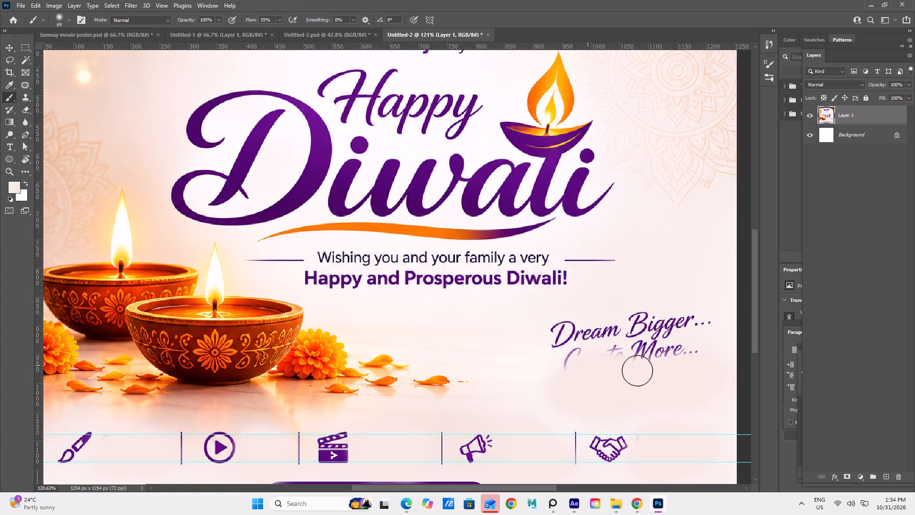
pyautogui.moveTo(592, 368); pyautogui.dragTo(658, 360)
pyautogui.moveTo(651, 362); pyautogui.dragTo(660, 357)
pyautogui.moveTo(661, 356); pyautogui.dragTo(664, 351)
pyautogui.moveTo(638, 353); pyautogui.dragTo(710, 339)
pyautogui.moveTo(612, 345); pyautogui.dragTo(592, 360)
pyautogui.click(580, 357)
pyautogui.moveTo(576, 360); pyautogui.dragTo(574, 365)
pyautogui.moveTo(574, 362); pyautogui.dragTo(668, 332)
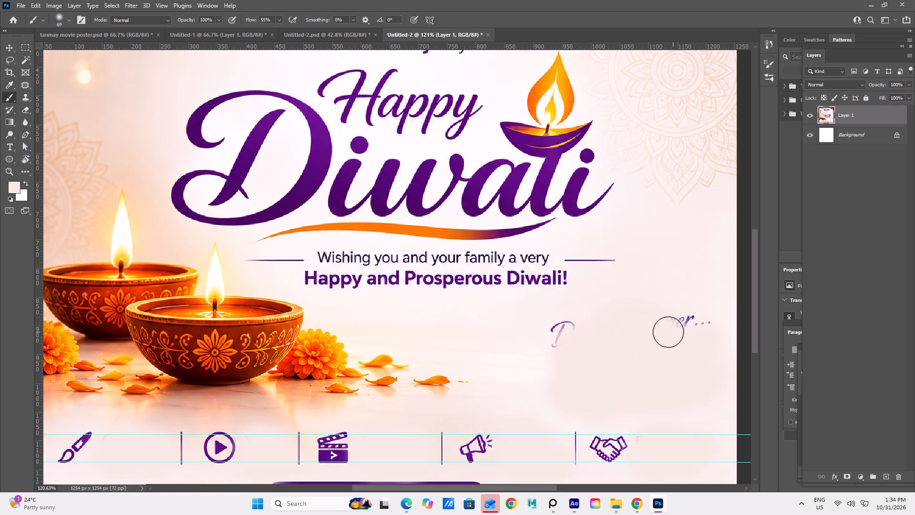
pyautogui.moveTo(668, 332); pyautogui.dragTo(563, 332)
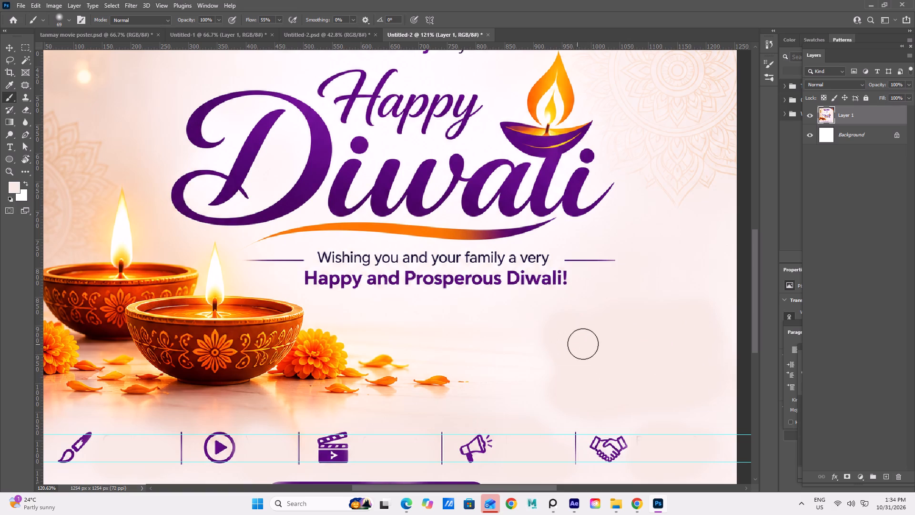
# Paint over the beginning of the orange swoosh beneath the "Diwali" lettering, and undo the last brush stroke.
pyautogui.press('space')
pyautogui.press('space')
pyautogui.press('space')
pyautogui.press('space')
pyautogui.press('space')
pyautogui.press('space')
pyautogui.scroll(-10, 589, 339)
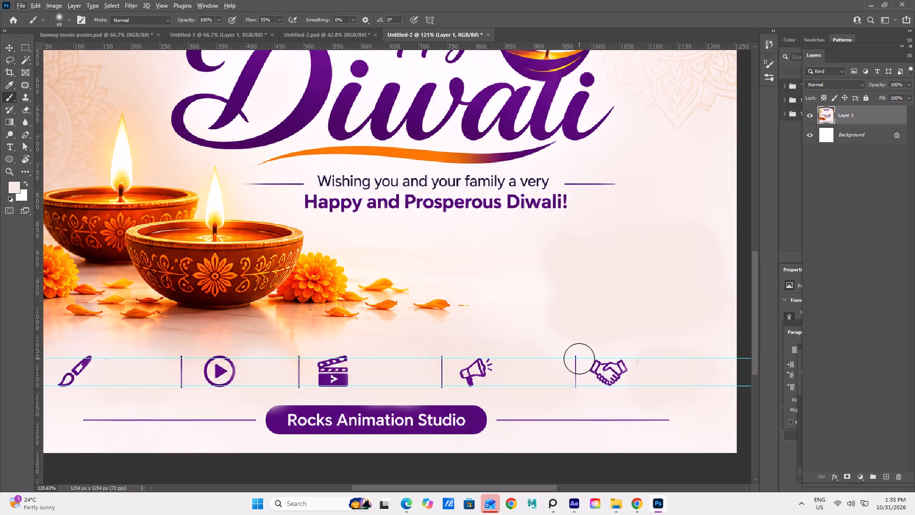
pyautogui.keyDown('alt'); pyautogui.scroll(-16, 570, 343); pyautogui.keyUp('alt')
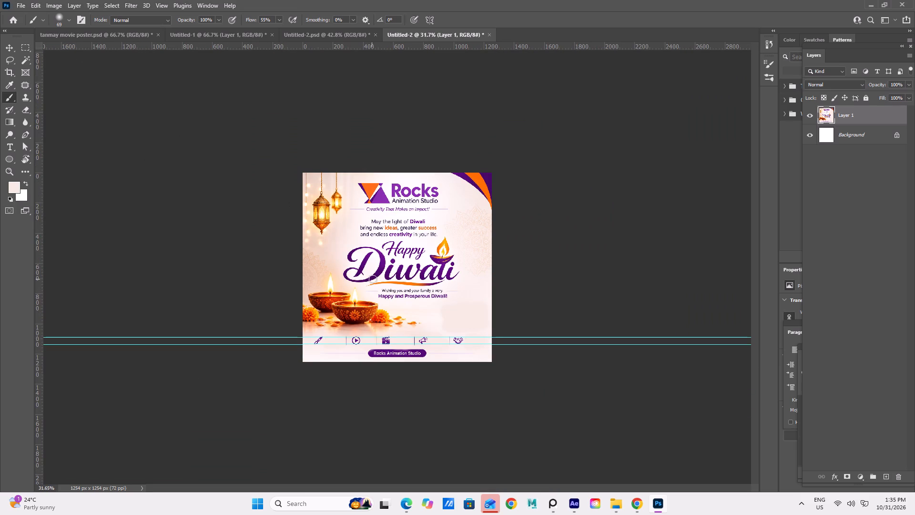
pyautogui.click(369, 286)
pyautogui.moveTo(370, 286); pyautogui.dragTo(377, 283)
pyautogui.moveTo(377, 283); pyautogui.dragTo(379, 283)
pyautogui.moveTo(379, 283); pyautogui.dragTo(387, 284)
pyautogui.keyDown('alt'); pyautogui.scroll(12, 386, 285); pyautogui.keyUp('alt')
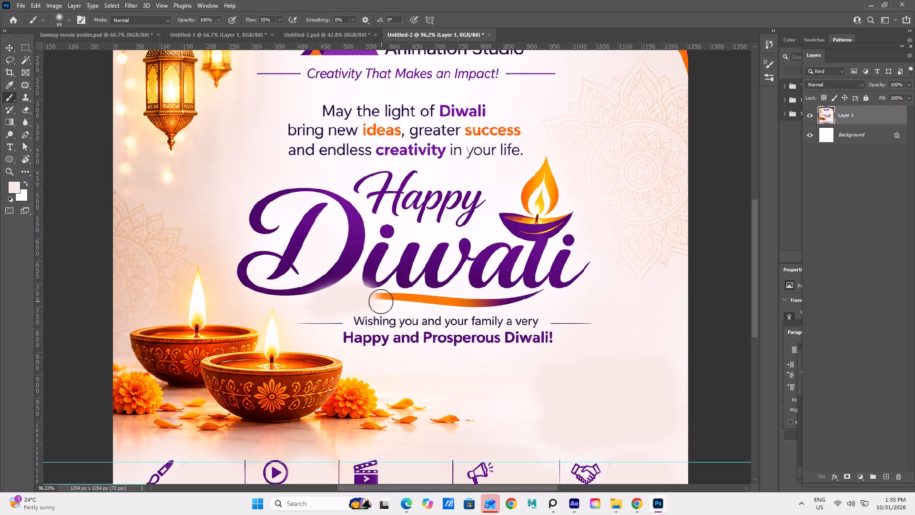
pyautogui.hotkey('ctrl', 'z')
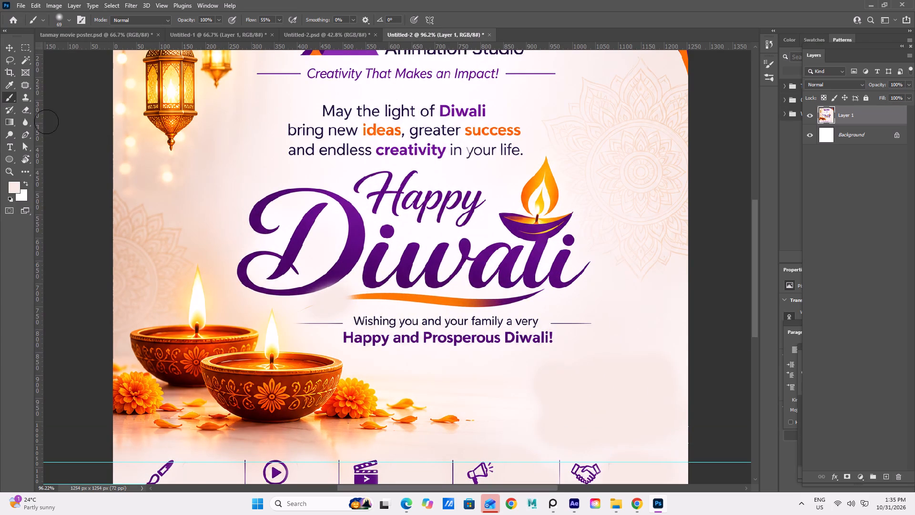
# Reduce the brush size to 32 px and paint out the whole orange-purple swoosh beneath the "Diwali" lettering.
pyautogui.click(69, 17)
pyautogui.moveTo(71, 49); pyautogui.dragTo(63, 48)
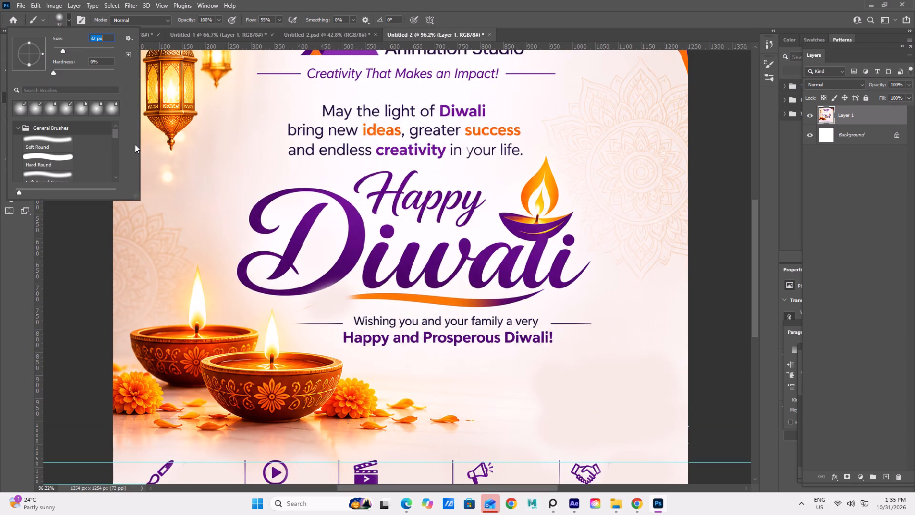
pyautogui.moveTo(349, 297); pyautogui.dragTo(344, 300)
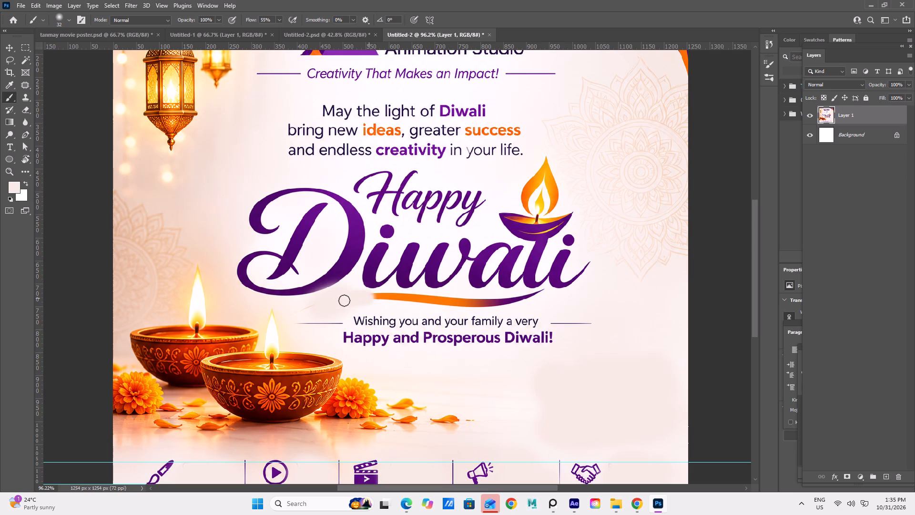
pyautogui.moveTo(344, 300); pyautogui.dragTo(301, 306)
pyautogui.moveTo(363, 292); pyautogui.dragTo(396, 301)
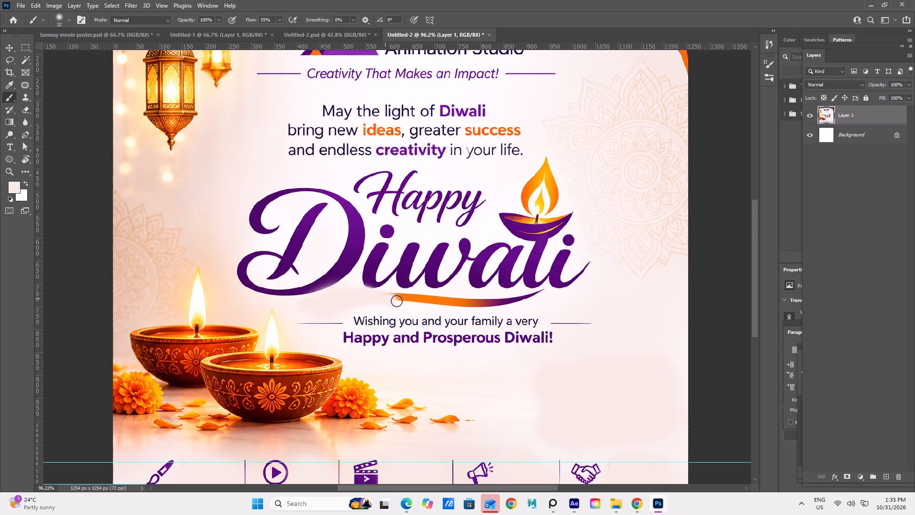
pyautogui.moveTo(396, 301); pyautogui.dragTo(407, 302)
pyautogui.moveTo(374, 295); pyautogui.dragTo(425, 301)
pyautogui.moveTo(425, 301); pyautogui.dragTo(436, 303)
pyautogui.moveTo(418, 297); pyautogui.dragTo(480, 301)
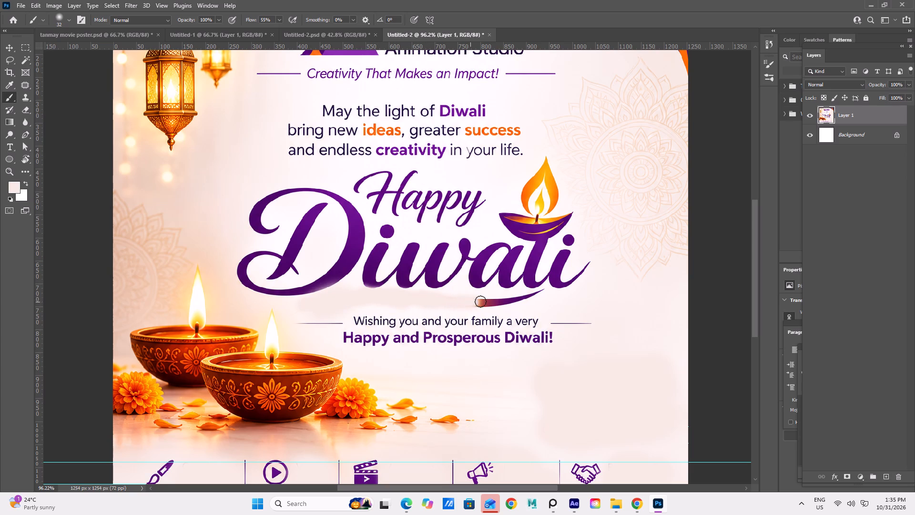
pyautogui.moveTo(480, 301); pyautogui.dragTo(482, 301)
pyautogui.moveTo(459, 299); pyautogui.dragTo(504, 302)
pyautogui.moveTo(504, 302); pyautogui.dragTo(544, 294)
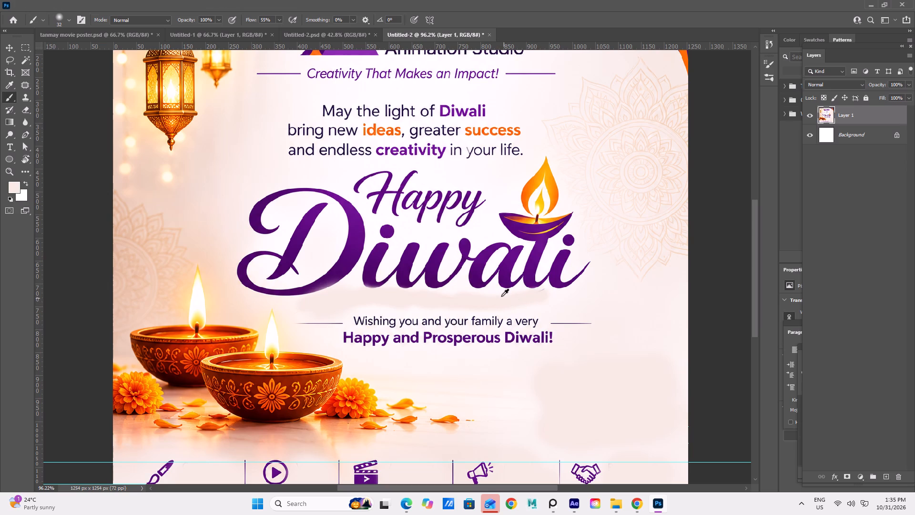
# Sample the near-white background under "Diwali" and brush it over the pinkish painted patch beneath the "D".
pyautogui.keyDown('alt'); pyautogui.scroll(-2, 501, 296); pyautogui.keyUp('alt')
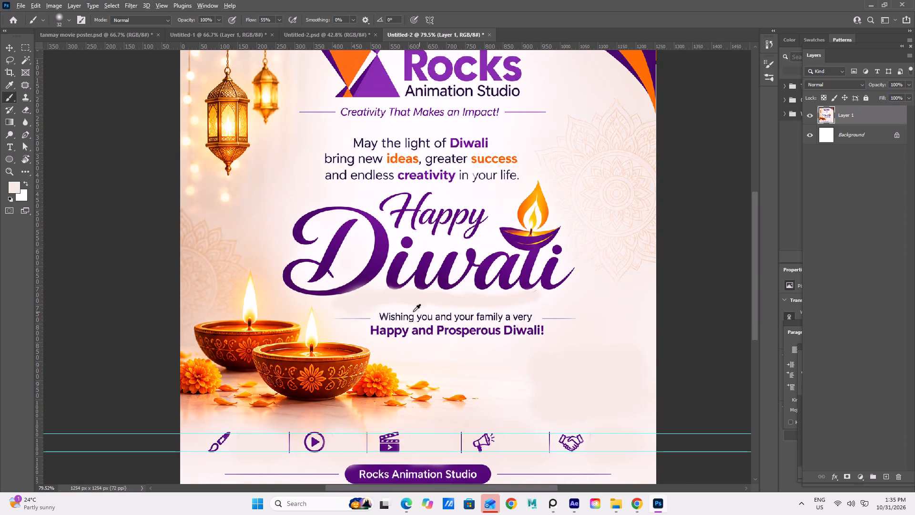
pyautogui.keyDown('alt'); pyautogui.click(405, 306); pyautogui.keyUp('alt')
pyautogui.moveTo(409, 304); pyautogui.dragTo(414, 304)
pyautogui.moveTo(414, 304); pyautogui.dragTo(386, 300)
pyautogui.moveTo(386, 300); pyautogui.dragTo(360, 311)
pyautogui.moveTo(373, 293); pyautogui.dragTo(365, 305)
pyautogui.moveTo(362, 305); pyautogui.dragTo(349, 313)
pyautogui.moveTo(337, 309); pyautogui.dragTo(346, 304)
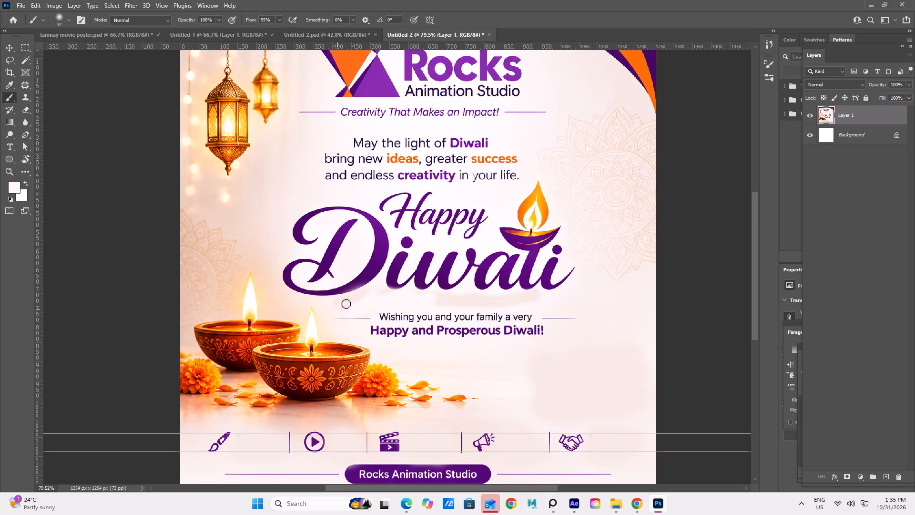
pyautogui.moveTo(346, 304); pyautogui.dragTo(359, 300)
pyautogui.click(357, 302)
pyautogui.click(363, 298)
# Blend the rest of the former swoosh area beneath "wali" into the background with the sampled near-white colour.
pyautogui.moveTo(372, 296); pyautogui.dragTo(444, 305)
pyautogui.moveTo(435, 294); pyautogui.dragTo(467, 304)
pyautogui.moveTo(447, 301); pyautogui.dragTo(496, 304)
pyautogui.moveTo(496, 304); pyautogui.dragTo(512, 304)
pyautogui.moveTo(469, 298); pyautogui.dragTo(531, 297)
pyautogui.moveTo(531, 297); pyautogui.dragTo(535, 299)
pyautogui.moveTo(507, 298); pyautogui.dragTo(515, 299)
pyautogui.keyDown('alt'); pyautogui.scroll(-3, 516, 299); pyautogui.keyUp('alt')
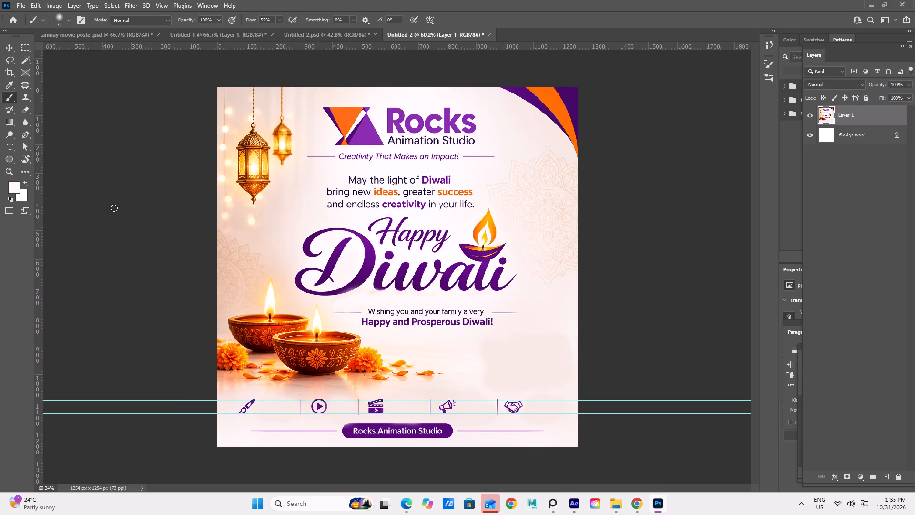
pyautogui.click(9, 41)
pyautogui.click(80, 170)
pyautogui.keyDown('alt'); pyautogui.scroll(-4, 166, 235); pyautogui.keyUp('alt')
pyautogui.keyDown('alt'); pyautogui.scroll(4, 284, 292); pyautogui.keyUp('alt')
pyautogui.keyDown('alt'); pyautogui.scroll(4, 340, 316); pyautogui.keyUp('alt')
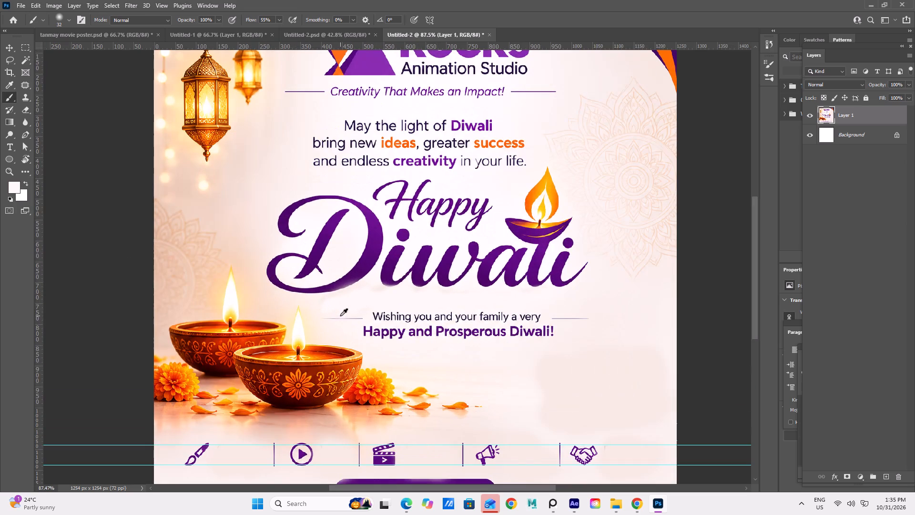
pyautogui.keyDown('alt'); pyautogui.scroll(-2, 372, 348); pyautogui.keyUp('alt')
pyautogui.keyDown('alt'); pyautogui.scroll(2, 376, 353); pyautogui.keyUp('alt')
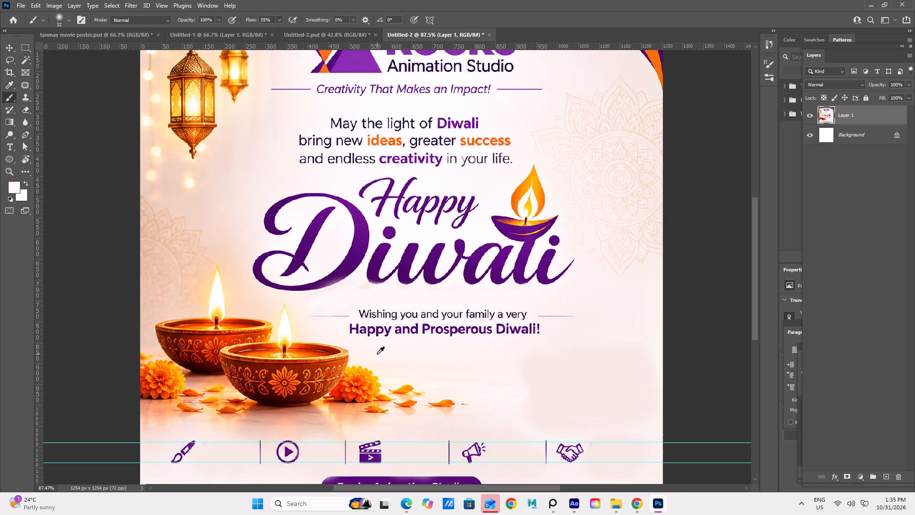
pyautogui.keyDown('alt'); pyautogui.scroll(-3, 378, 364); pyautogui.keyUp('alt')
# Switch to Chrome to check the service labels on the original Diwali post in ChatGPT, and return to Photoshop.
pyautogui.click(635, 503)
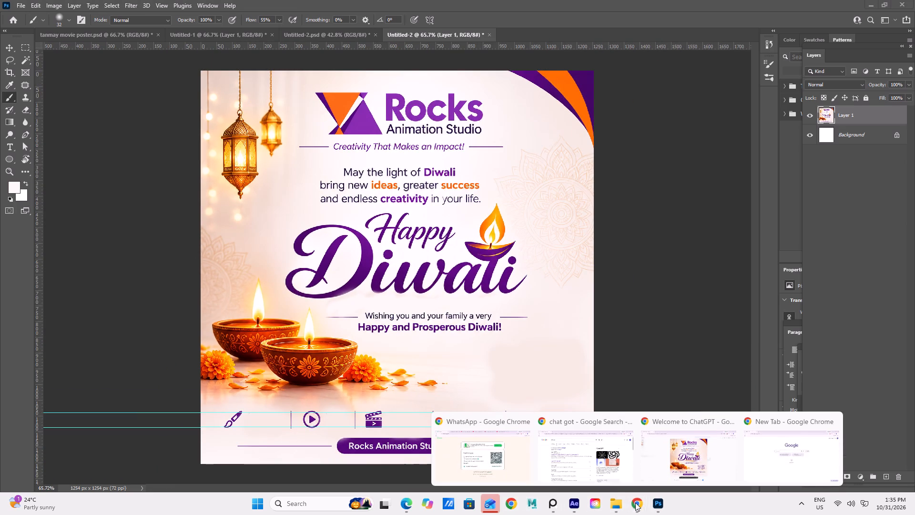
pyautogui.click(663, 461)
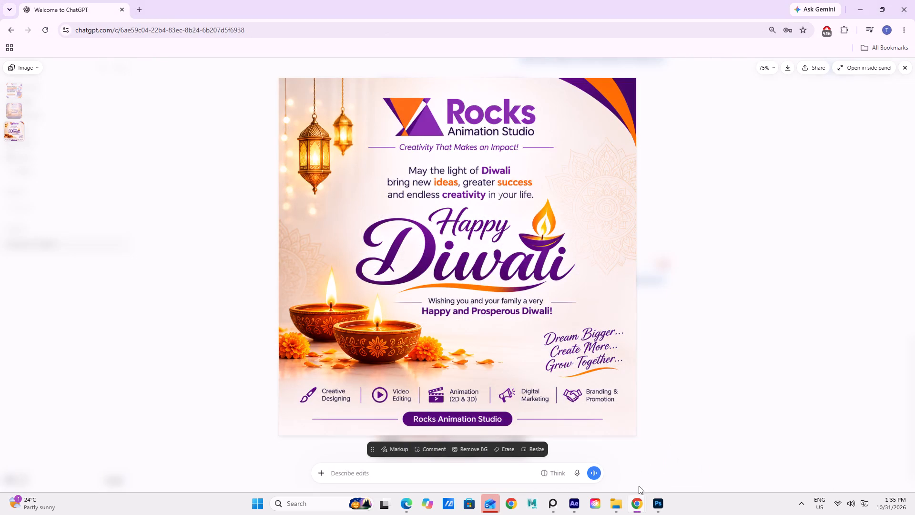
pyautogui.click(656, 505)
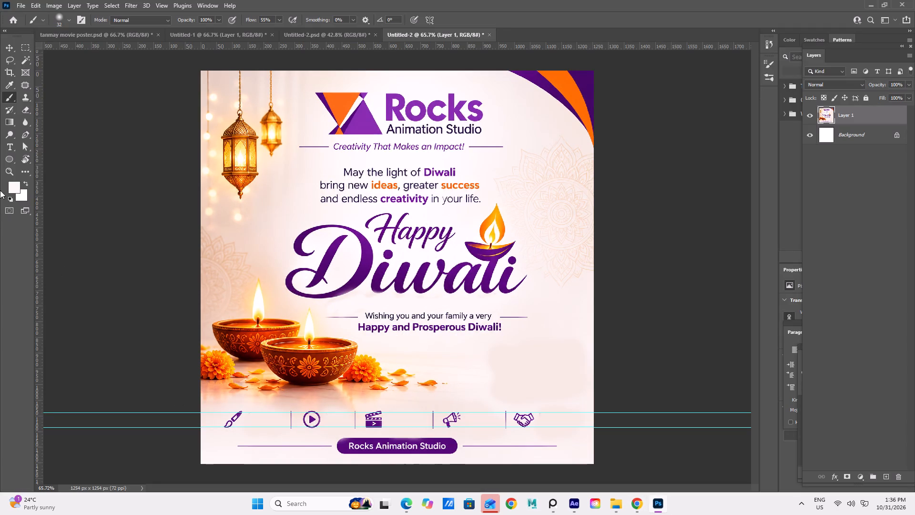
# Add a text layer beside the paintbrush icon reading "creative" on the first line and "deasign" on the second.
pyautogui.click(9, 147)
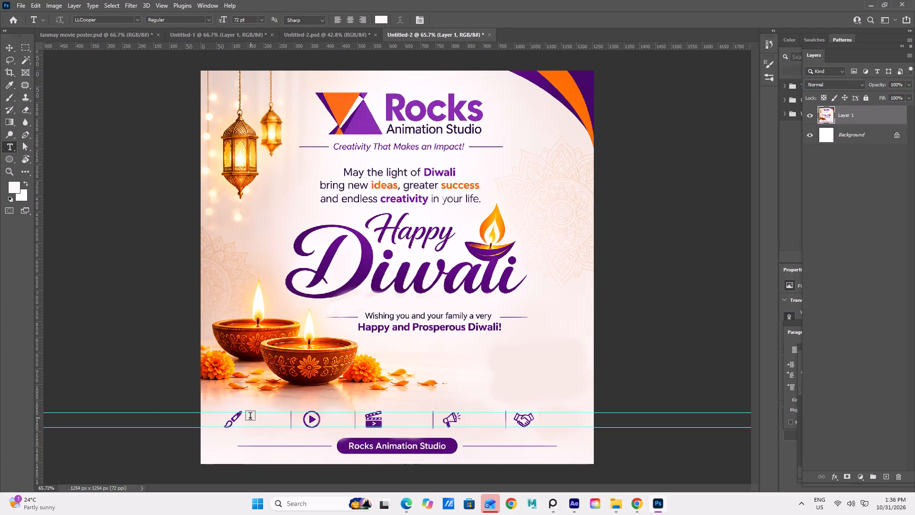
pyautogui.click(250, 417)
pyautogui.press('c')
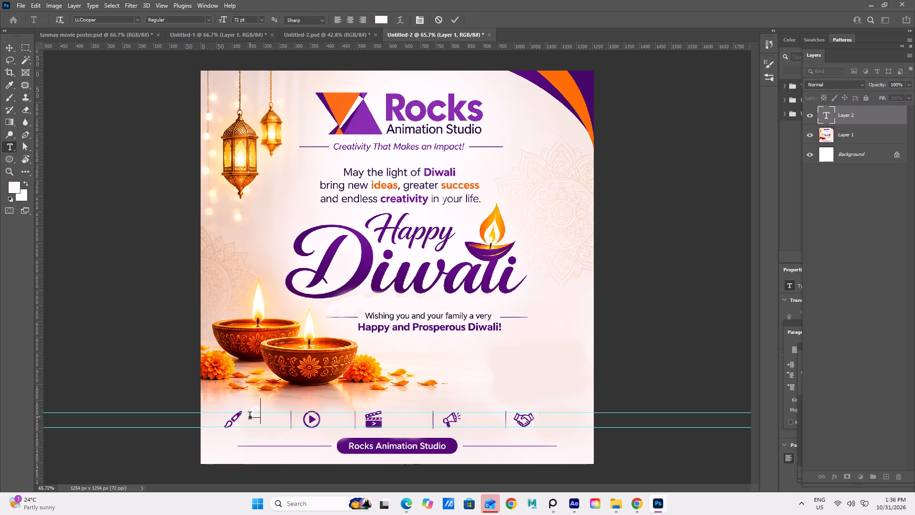
pyautogui.write('rea')
pyautogui.write('tive')
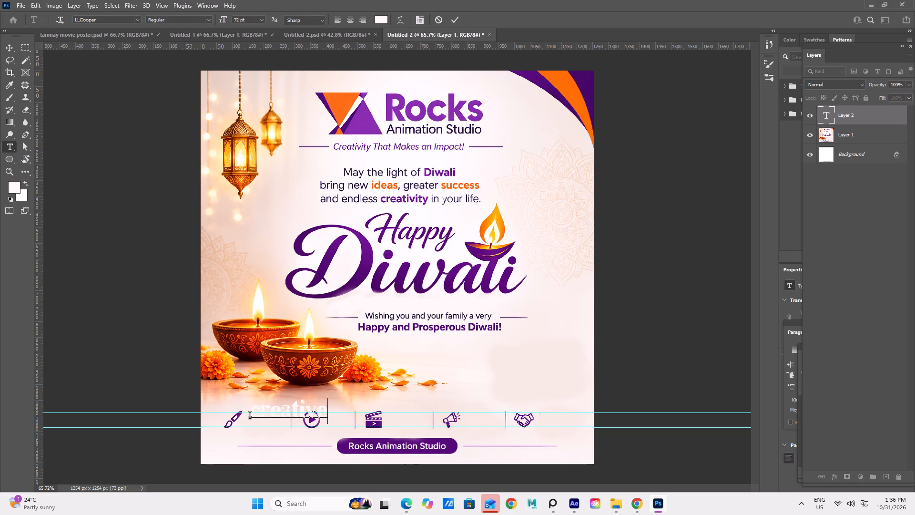
pyautogui.press('space')
pyautogui.press('Return')
pyautogui.write('de')
pyautogui.write('asign')
# Set the colour of the new text beside the paintbrush icon to black, 000000.
pyautogui.click(384, 13)
pyautogui.click(383, 20)
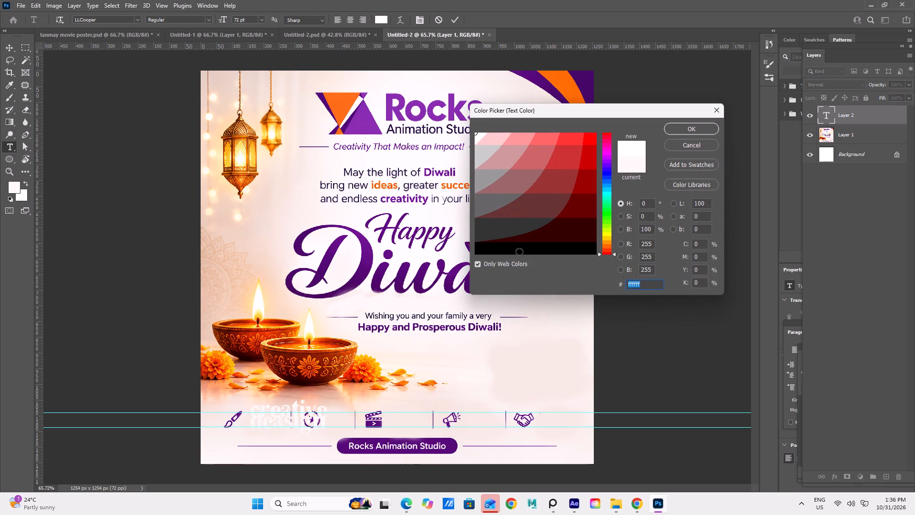
pyautogui.click(519, 252)
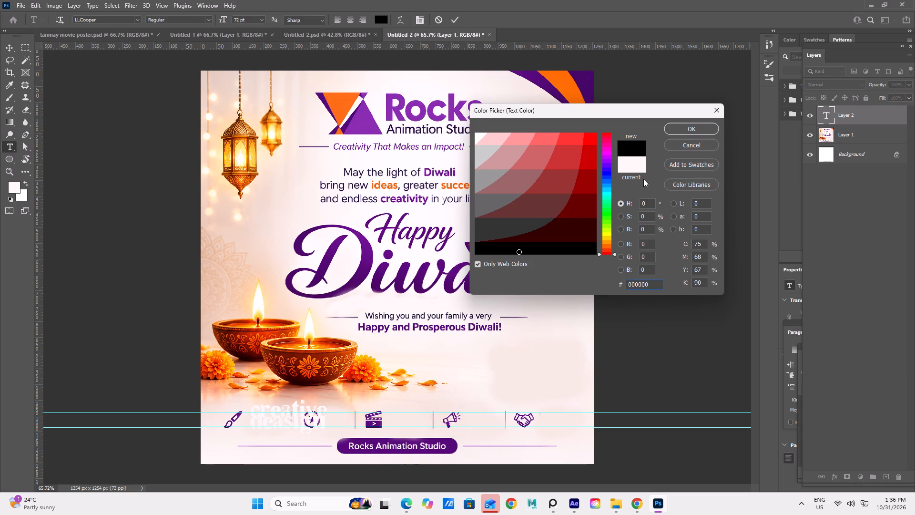
pyautogui.click(690, 121)
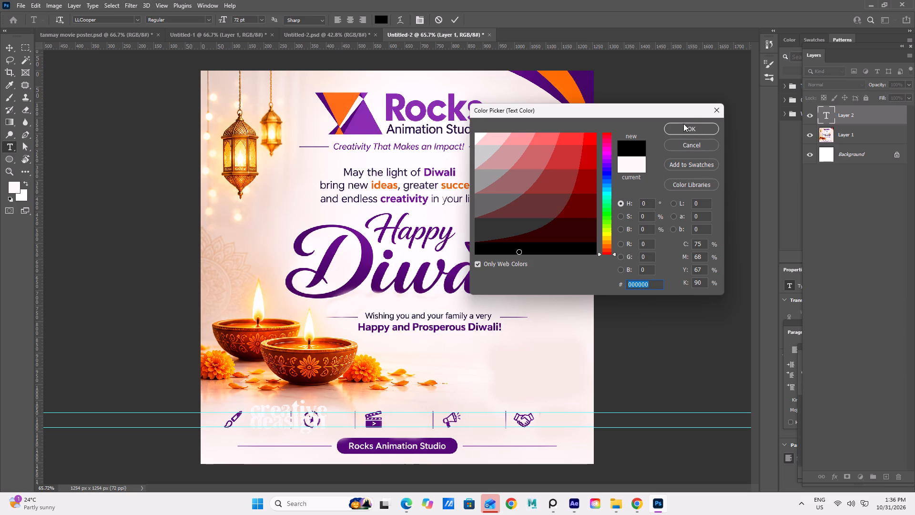
pyautogui.click(689, 127)
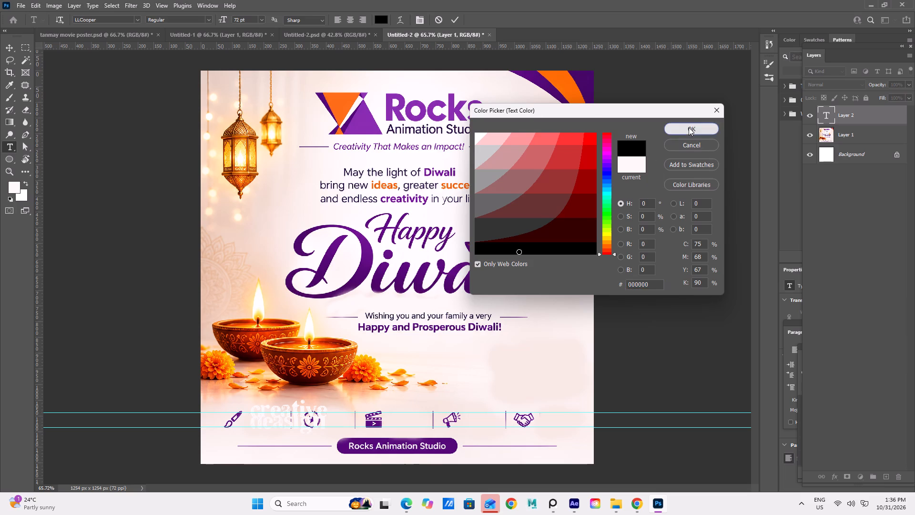
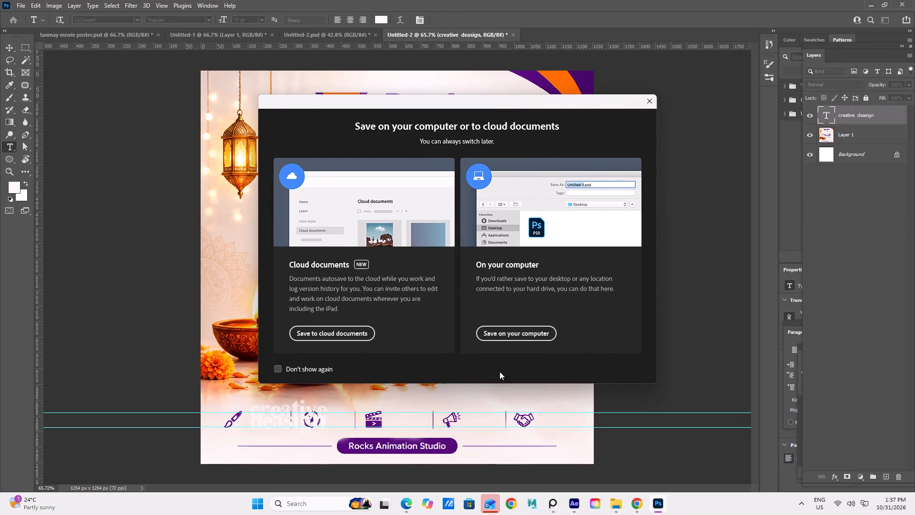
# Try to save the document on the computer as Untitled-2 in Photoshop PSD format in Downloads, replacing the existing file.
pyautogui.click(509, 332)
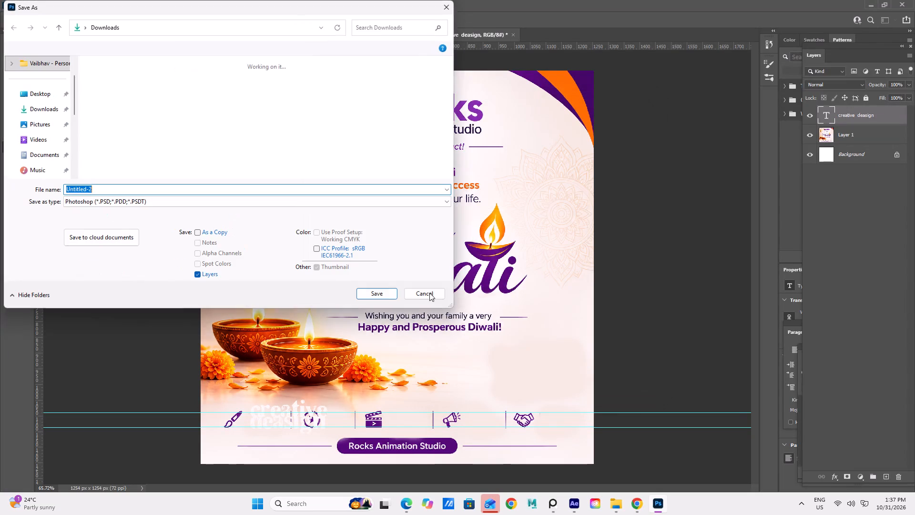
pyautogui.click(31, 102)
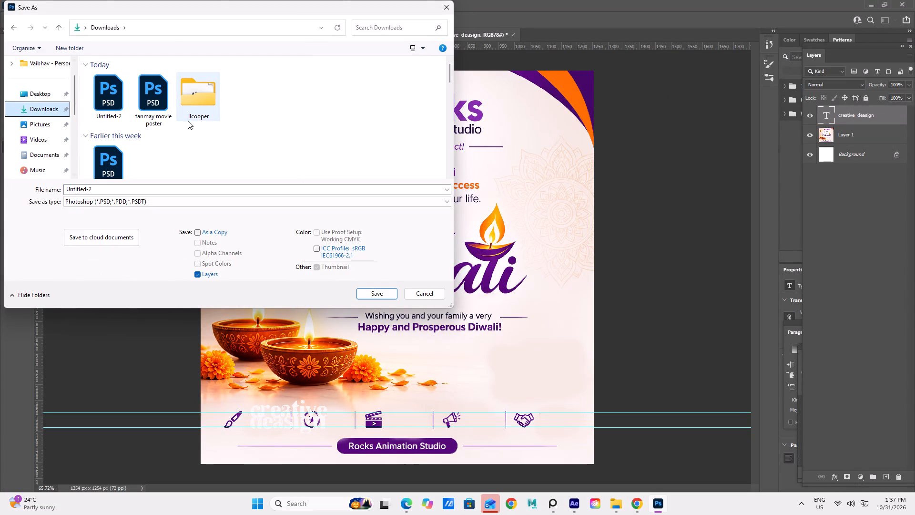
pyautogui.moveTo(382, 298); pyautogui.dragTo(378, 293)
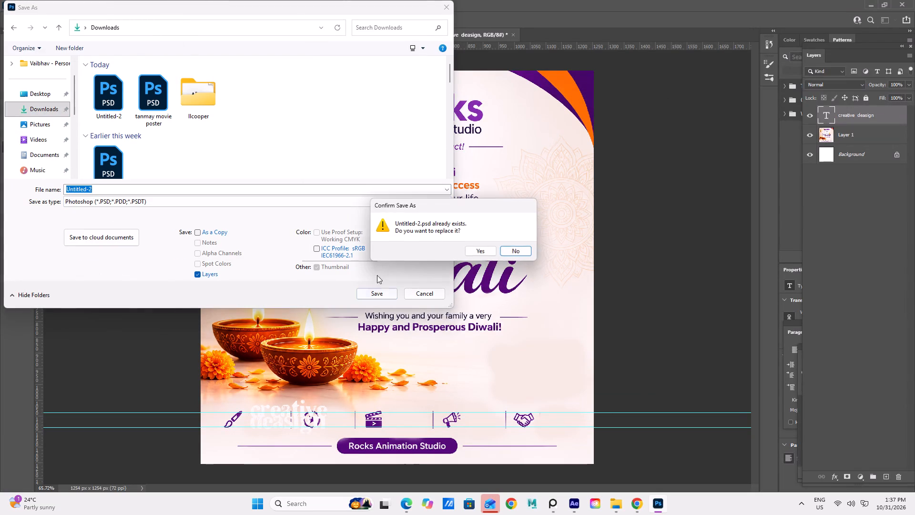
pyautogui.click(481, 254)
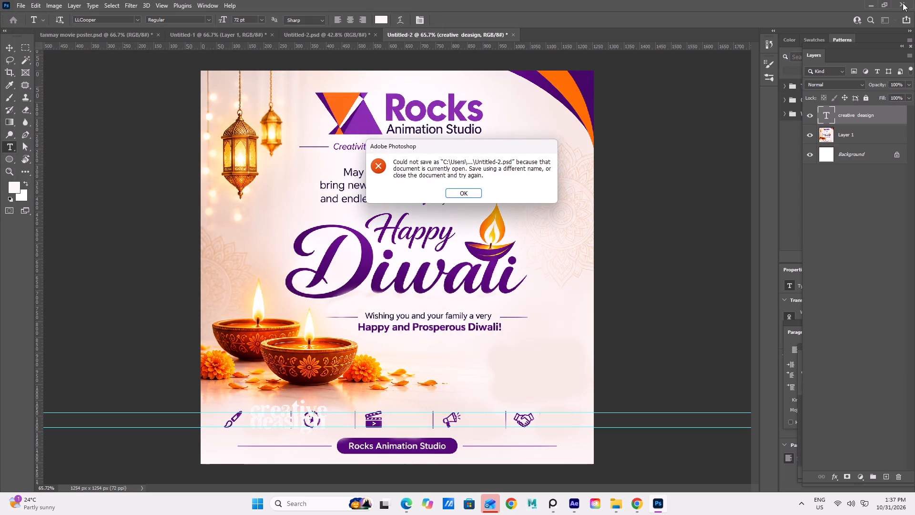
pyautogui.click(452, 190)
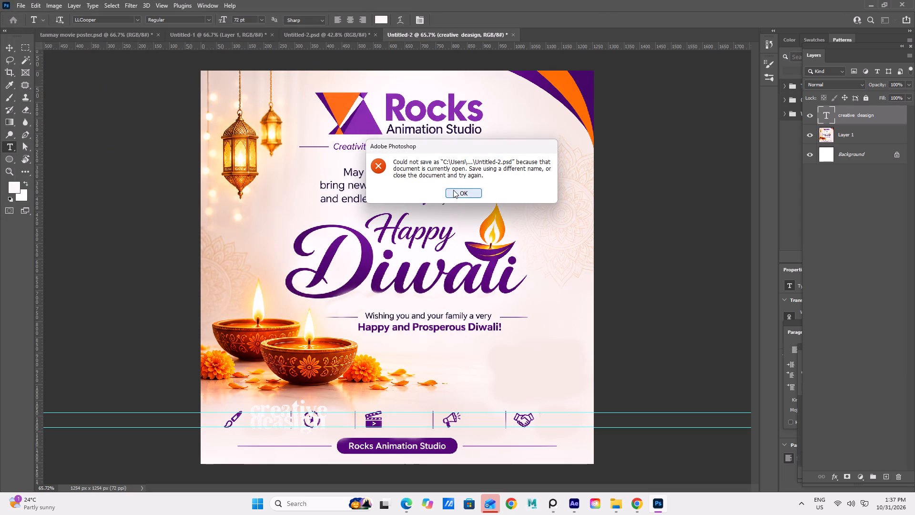
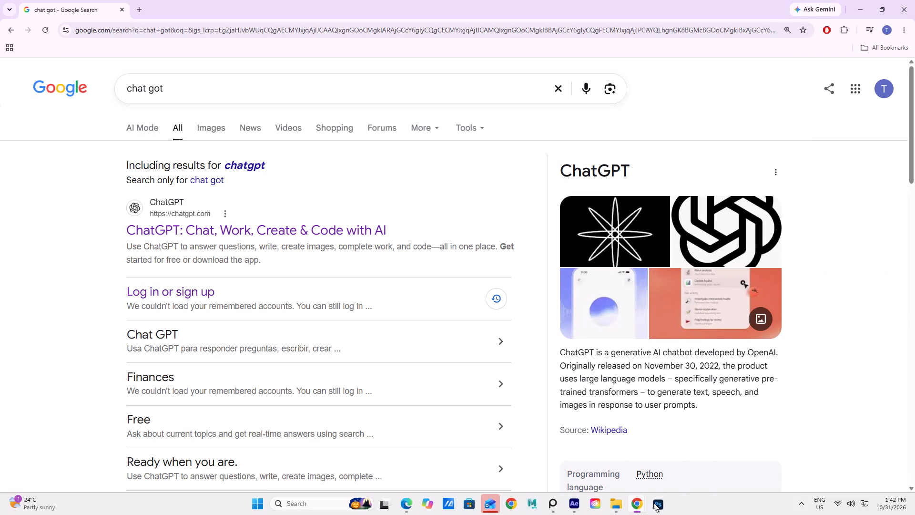
# Switch to Photoshop and set the text colour of the "creative deasign" label to black (000000).
pyautogui.click(657, 507)
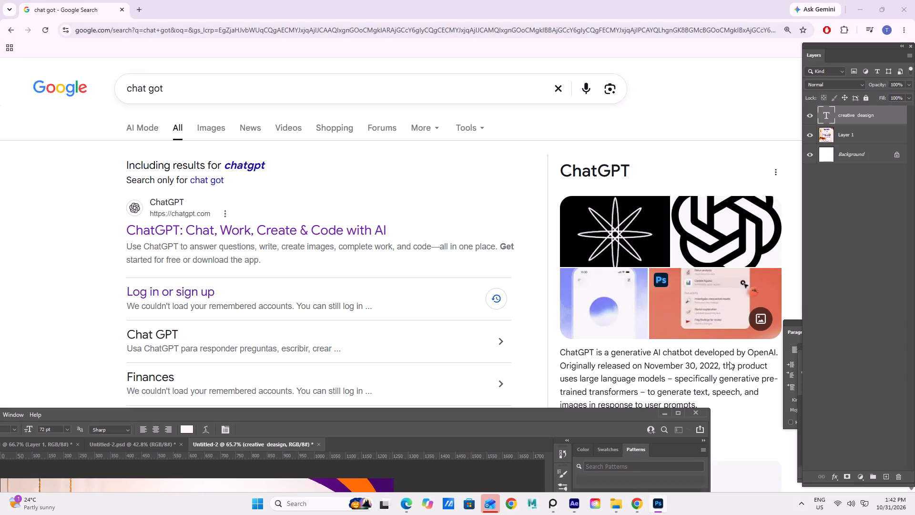
pyautogui.click(677, 413)
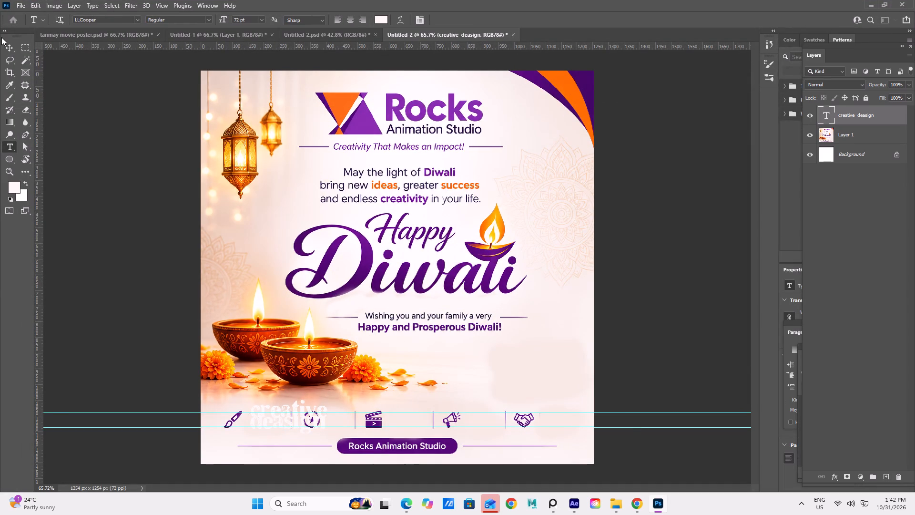
pyautogui.click(9, 47)
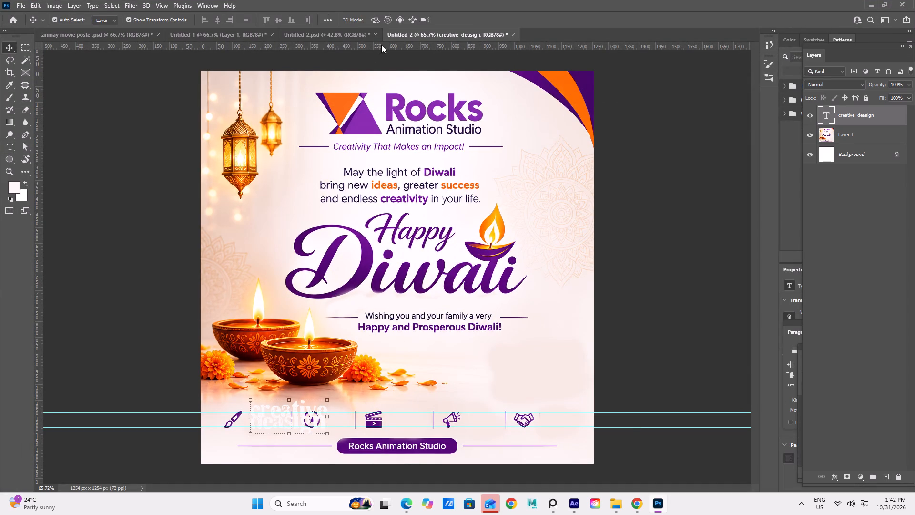
pyautogui.click(203, 5)
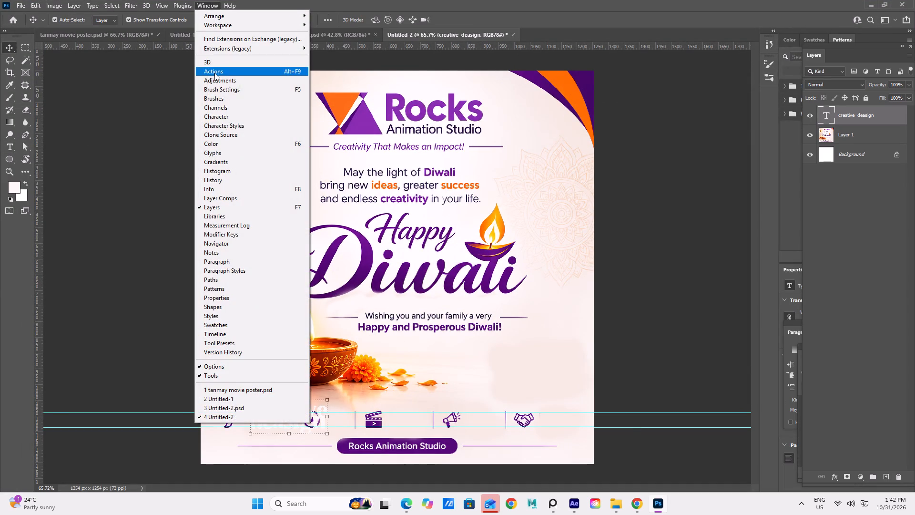
pyautogui.click(223, 113)
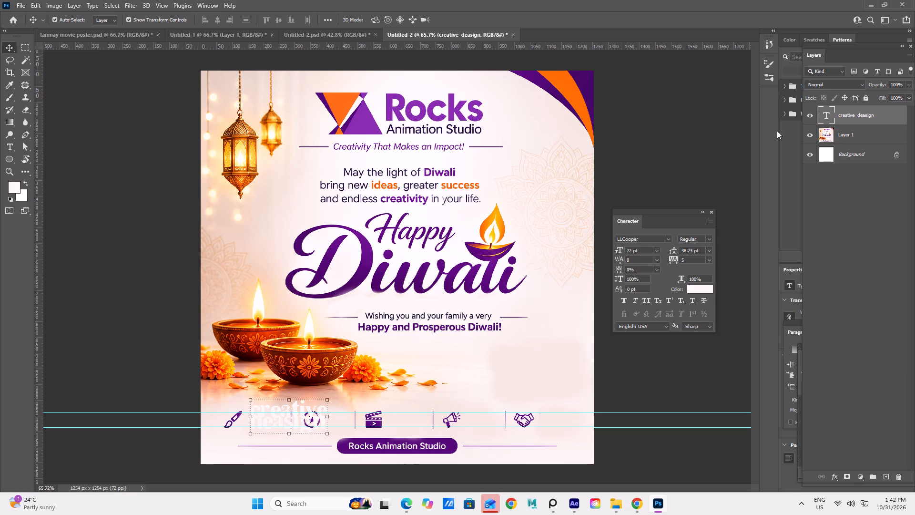
pyautogui.click(691, 292)
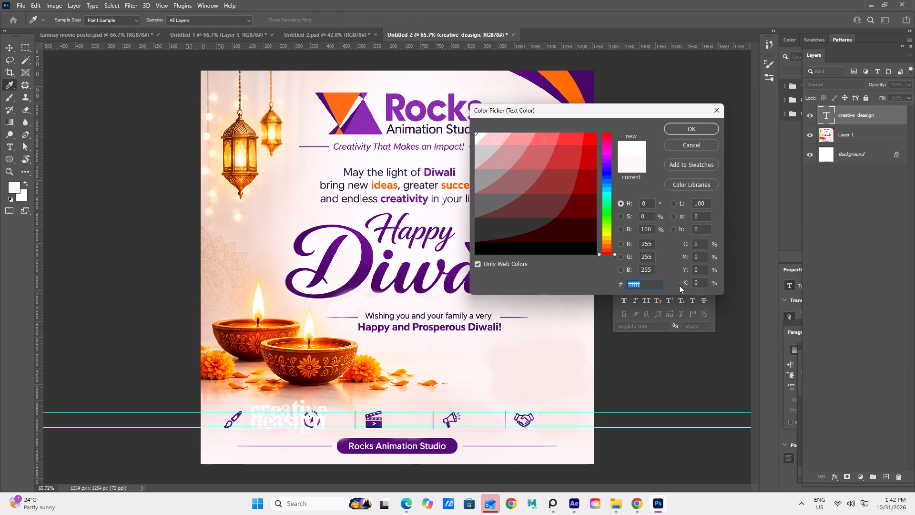
pyautogui.click(591, 249)
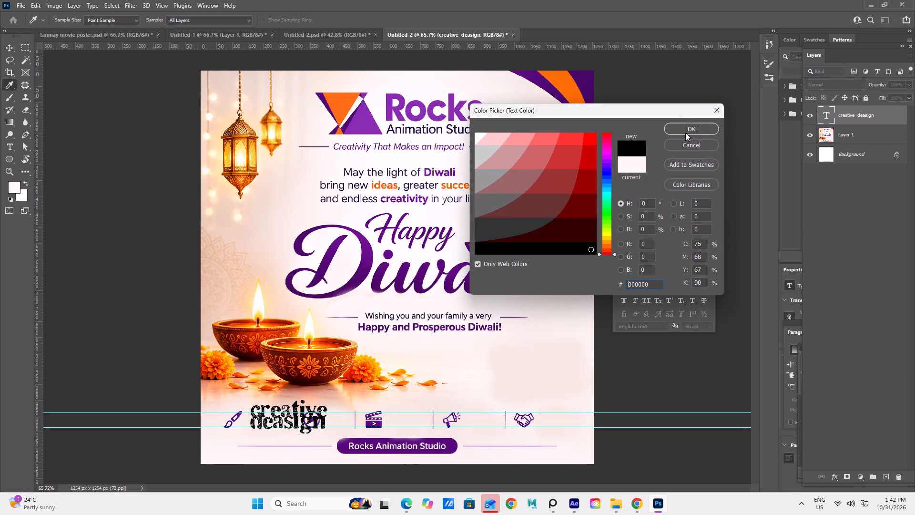
pyautogui.click(685, 126)
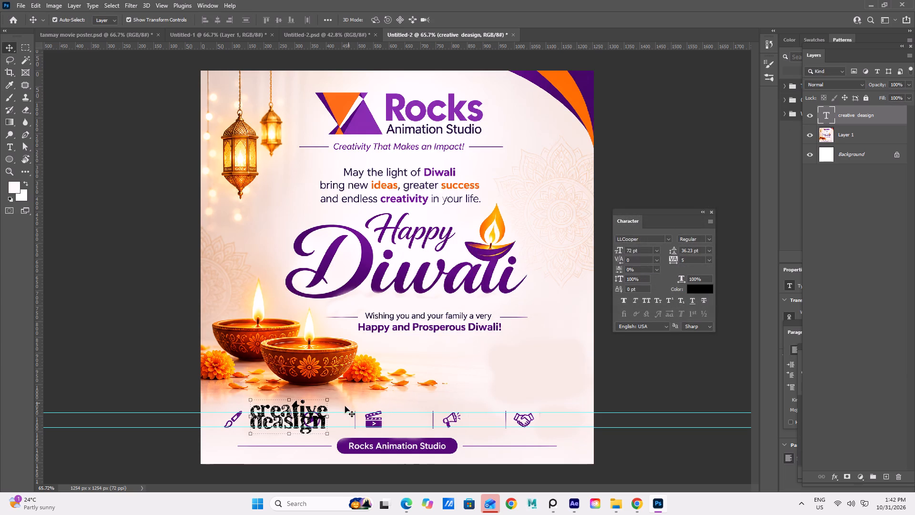
# Set the leading of the "creative deasign" label to 48 pt.
pyautogui.click(709, 252)
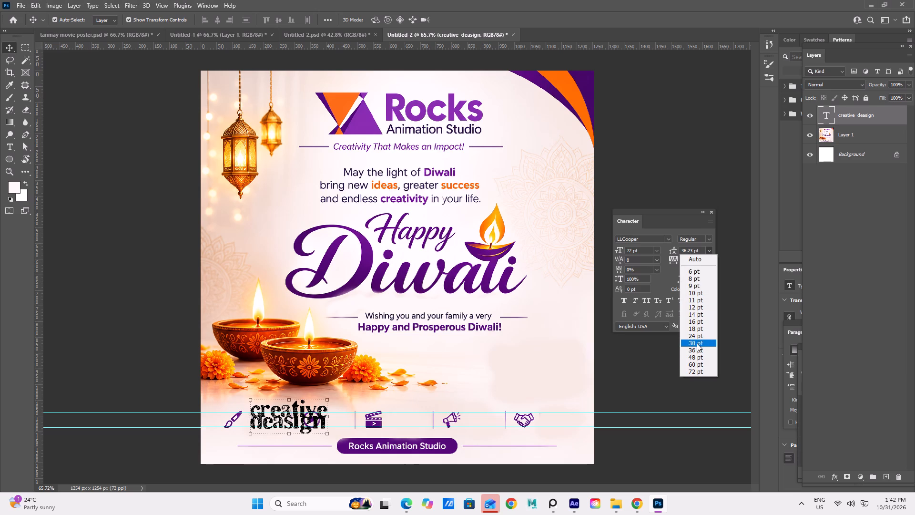
pyautogui.click(694, 350)
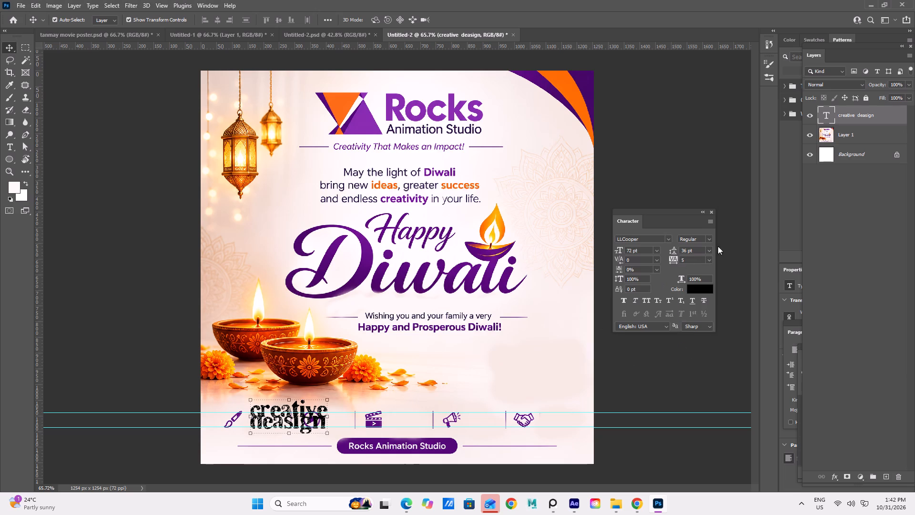
pyautogui.click(705, 251)
pyautogui.click(696, 359)
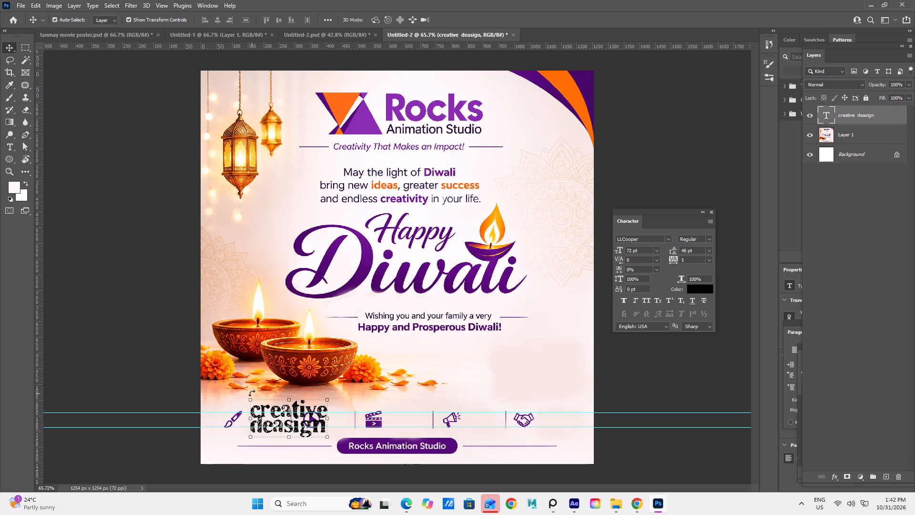
# Scale the "creative deasign" label down to about 53% and move it between the paintbrush and play icons.
pyautogui.moveTo(253, 402); pyautogui.dragTo(270, 425)
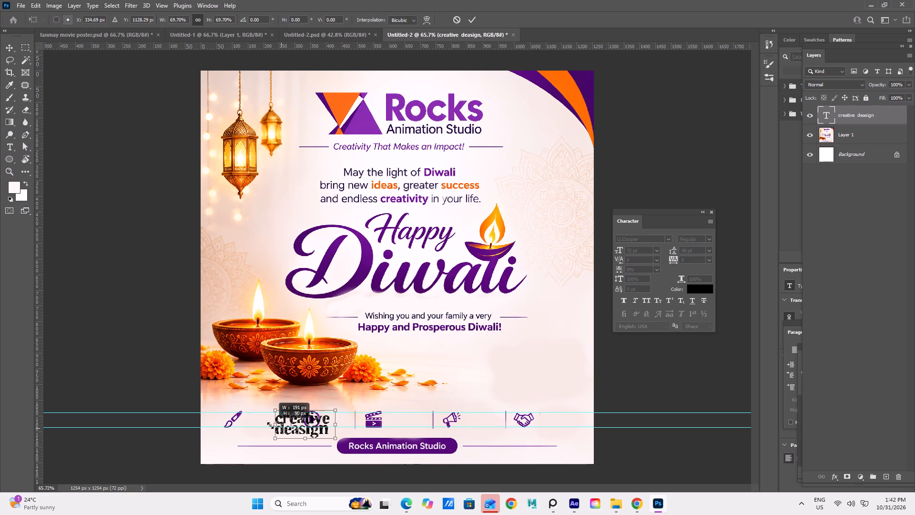
pyautogui.moveTo(270, 425); pyautogui.dragTo(270, 425)
pyautogui.moveTo(336, 439); pyautogui.dragTo(319, 434)
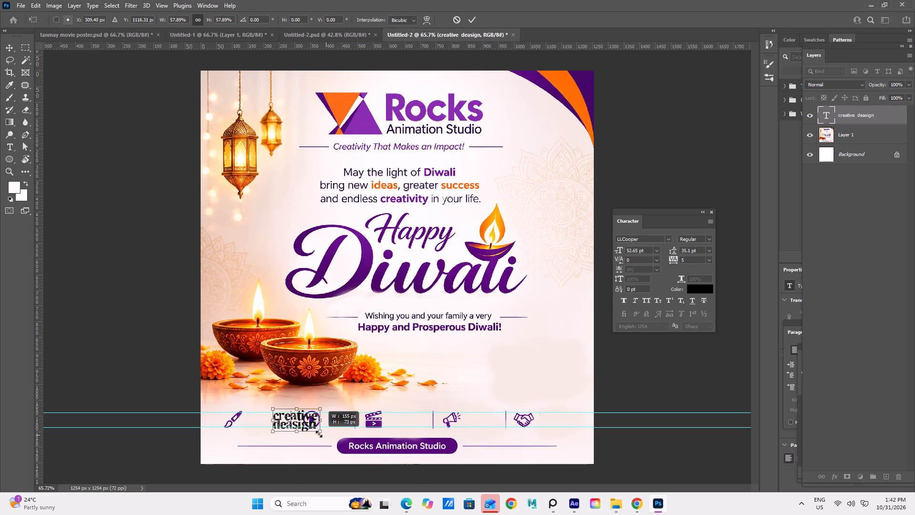
pyautogui.moveTo(319, 434); pyautogui.dragTo(318, 434)
pyautogui.press('Left')
pyautogui.press('Left')
pyautogui.press('Left')
pyautogui.press('Left')
pyautogui.press('Left')
pyautogui.press('Left')
pyautogui.press('Left')
pyautogui.press('Left')
pyautogui.press('Left')
pyautogui.press('Left')
pyautogui.press('Left')
pyautogui.press('Left')
pyautogui.press('Left')
pyautogui.press('Left')
pyautogui.press('Left')
pyautogui.press('Left')
pyautogui.press('Left')
pyautogui.press('Left')
pyautogui.press('Left')
pyautogui.press('Left')
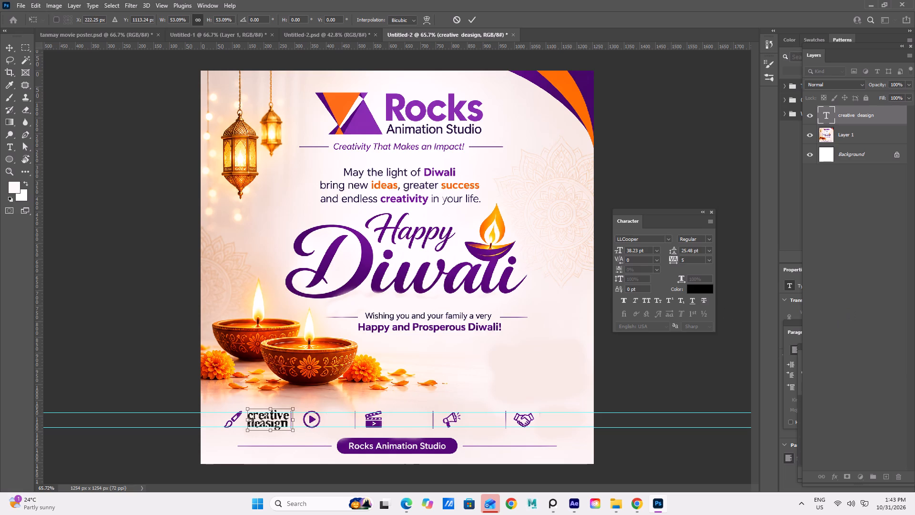
# Apply the label's scaling and change its font to Geometr415 Blk BT.
pyautogui.click(670, 238)
pyautogui.click(670, 238)
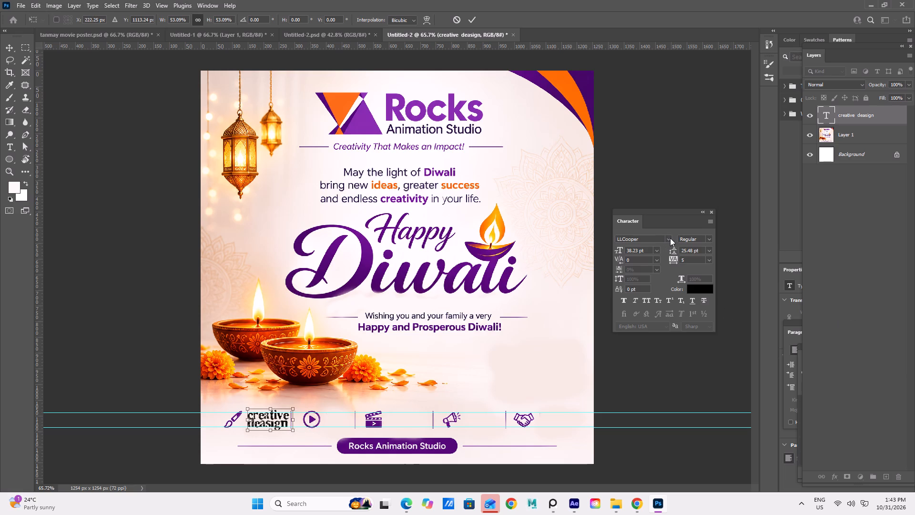
pyautogui.click(670, 238)
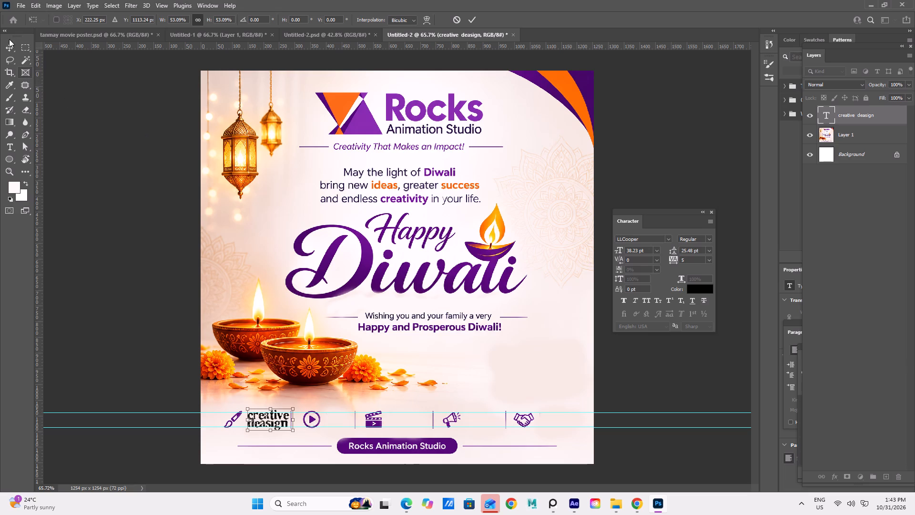
pyautogui.click(10, 47)
pyautogui.click(669, 239)
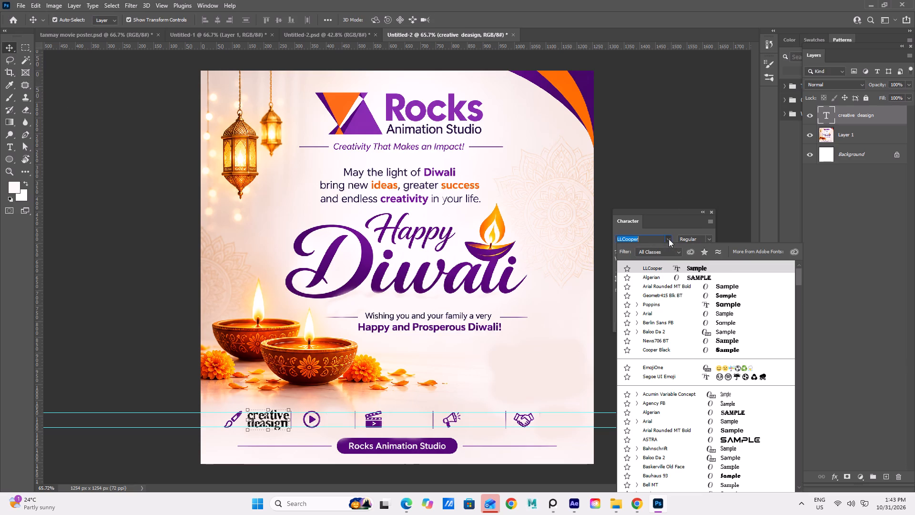
pyautogui.click(705, 298)
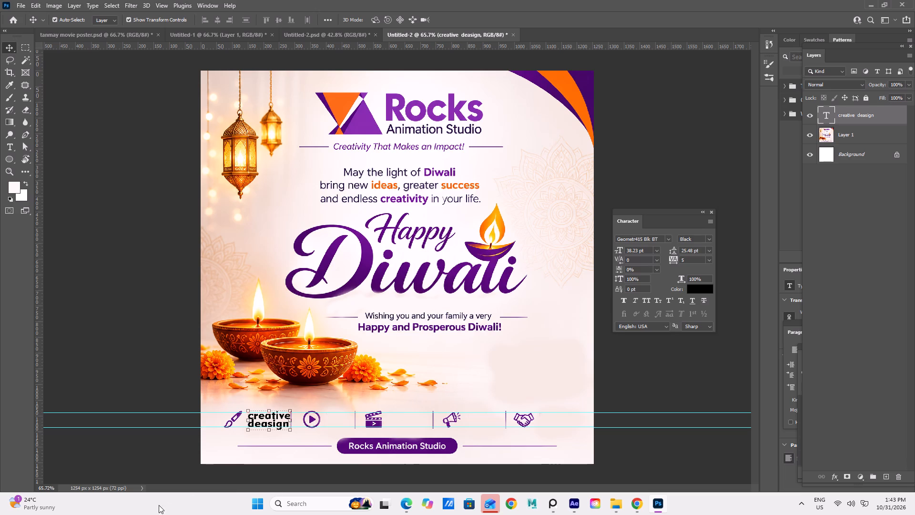
# Duplicate the "creative deasign" label and place the copy beside the play icon.
pyautogui.keyDown('alt'); pyautogui.scroll(7, 118, 514); pyautogui.keyUp('alt')
pyautogui.keyDown('alt'); pyautogui.scroll(7, 265, 456); pyautogui.keyUp('alt')
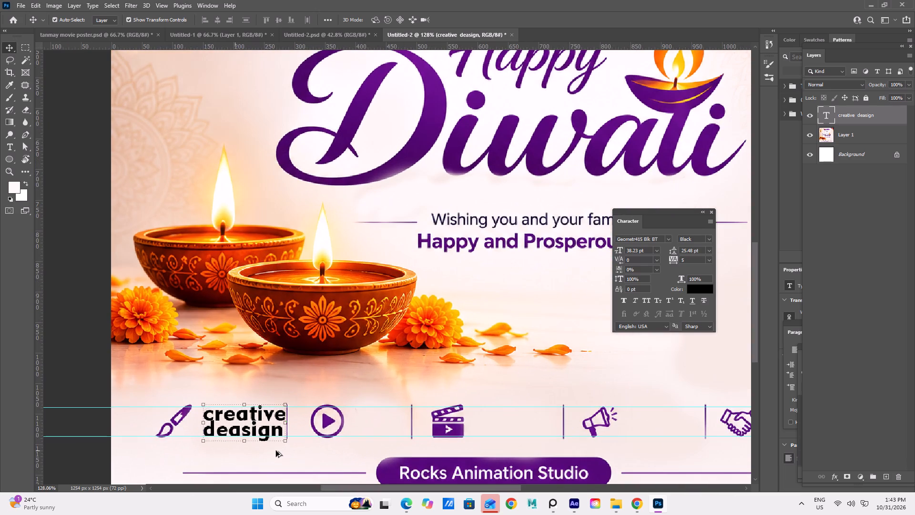
pyautogui.keyDown('alt'); pyautogui.scroll(3, 243, 451); pyautogui.keyUp('alt')
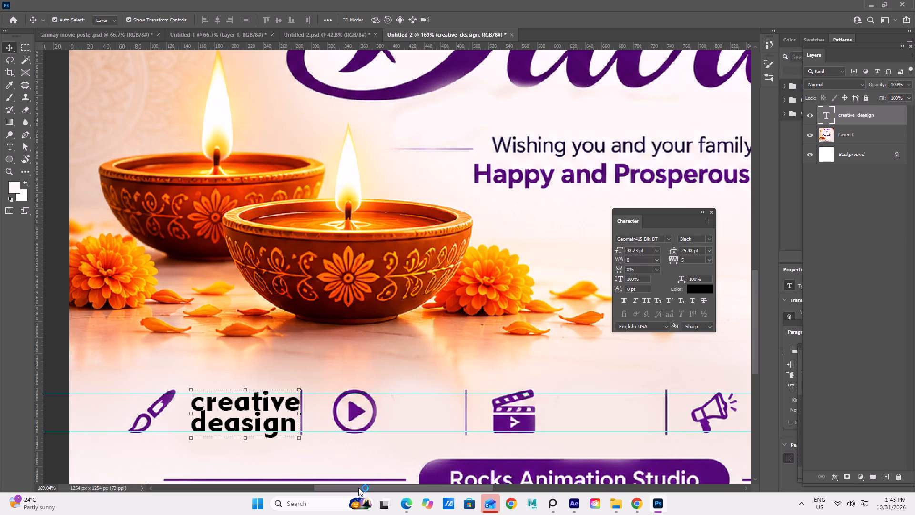
pyautogui.keyDown('alt'); pyautogui.moveTo(267, 425); pyautogui.dragTo(282, 428); pyautogui.keyUp('alt')
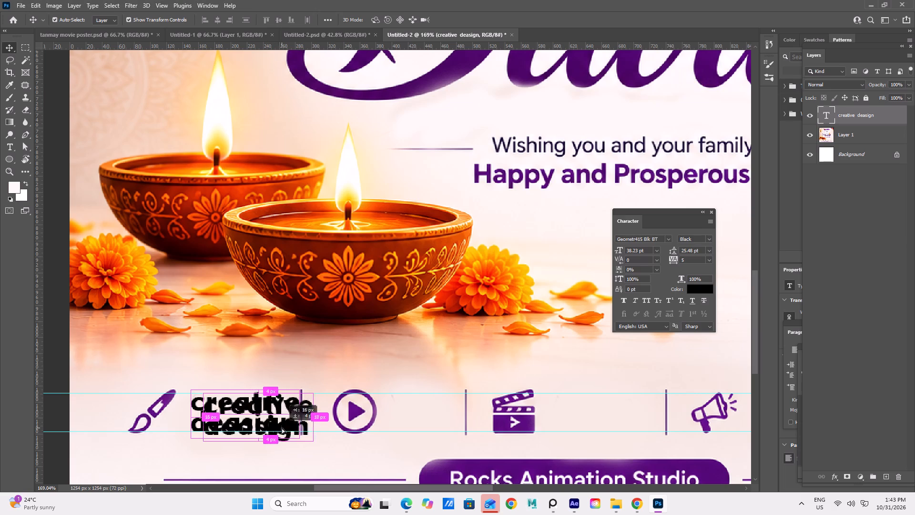
pyautogui.keyDown('alt'); pyautogui.moveTo(282, 428); pyautogui.dragTo(446, 427); pyautogui.keyUp('alt')
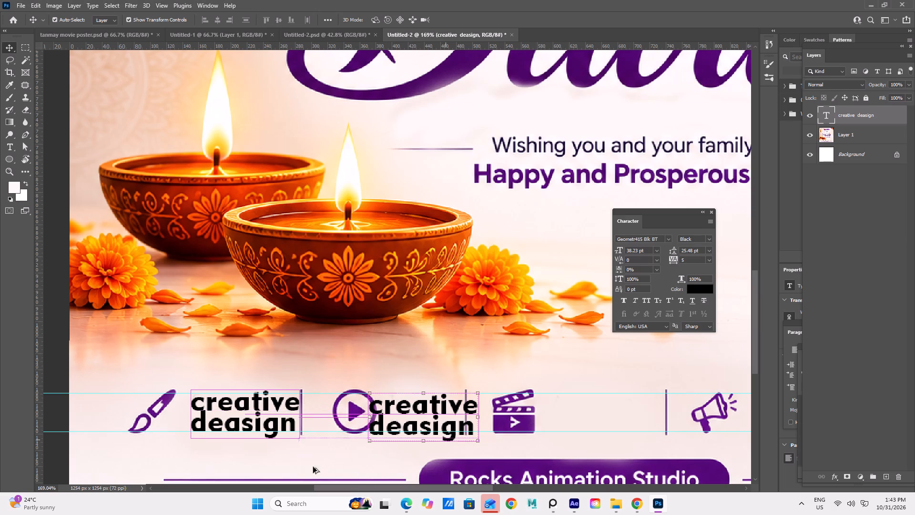
# Nudge the original "creative deasign" label closer to the paintbrush icon, clear of the divider line.
pyautogui.click(213, 405)
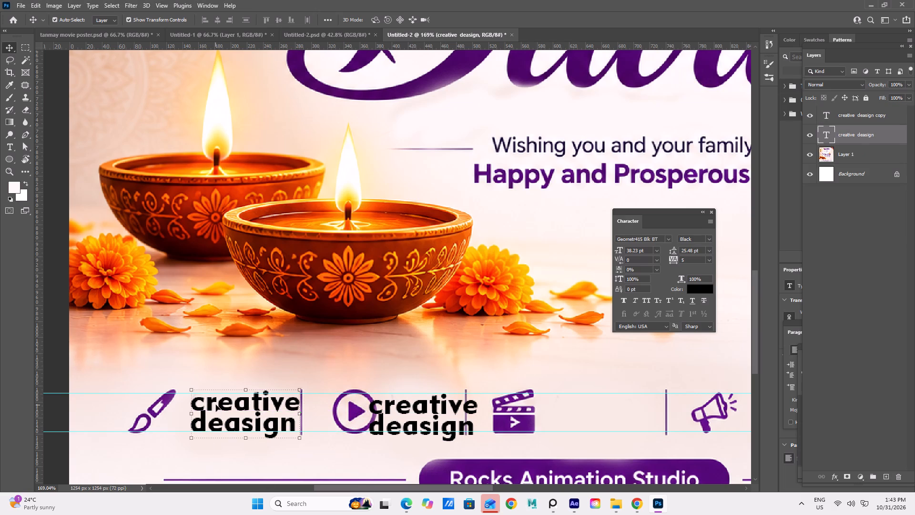
pyautogui.press('Left')
pyautogui.press('Left')
pyautogui.press('Left')
pyautogui.press('Left')
pyautogui.press('Left')
pyautogui.press('Left')
pyautogui.press('Left')
pyautogui.press('Left')
pyautogui.press('Left')
pyautogui.press('Left')
pyautogui.press('Left')
pyautogui.press('Left')
pyautogui.press('Left')
pyautogui.press('Left')
pyautogui.press('Left')
pyautogui.press('Left')
pyautogui.press('Left')
pyautogui.press('Left')
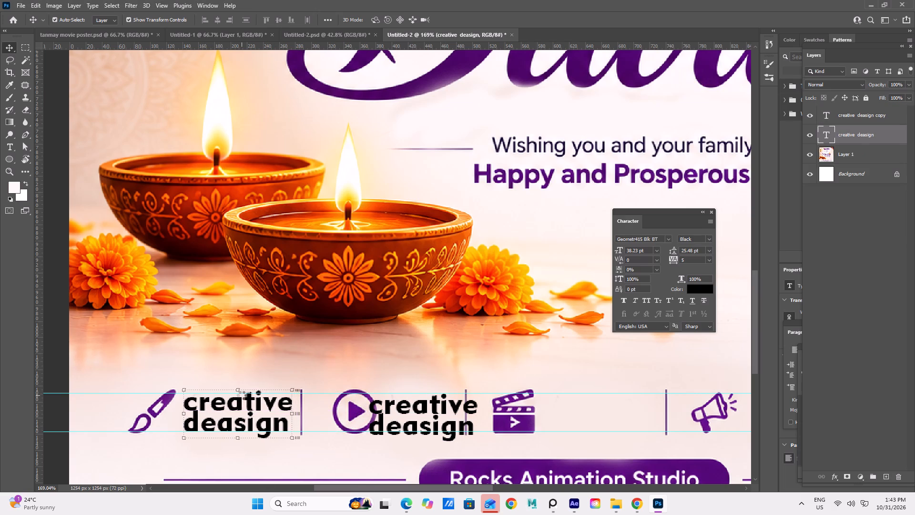
pyautogui.press('Left')
pyautogui.press('Left')
pyautogui.press('Left')
pyautogui.press('Left')
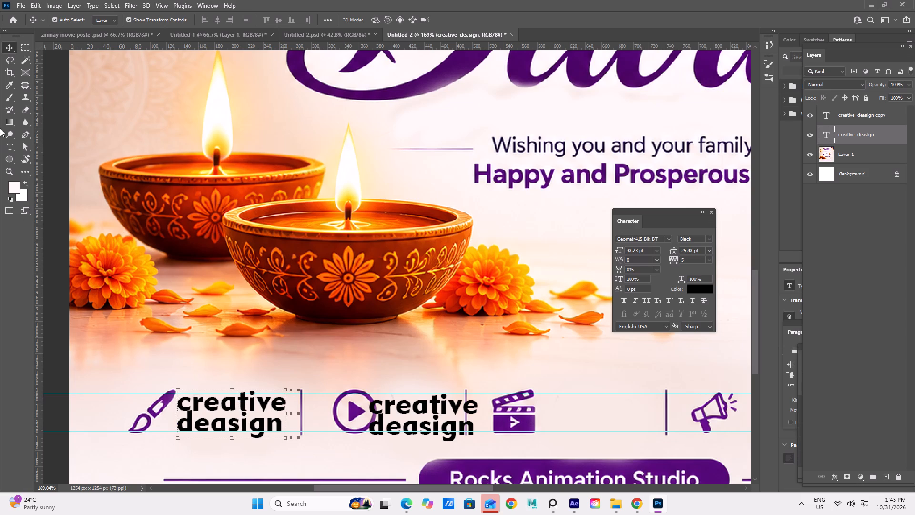
pyautogui.click(8, 47)
pyautogui.click(285, 349)
# Scale the copied label down to about 21.5 pt and fit it between the play icon and the following divider.
pyautogui.click(407, 428)
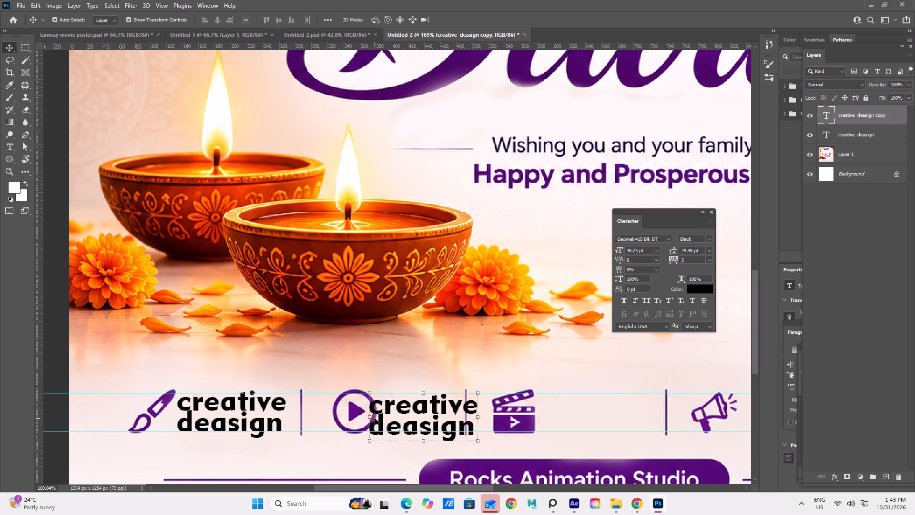
pyautogui.moveTo(371, 391); pyautogui.dragTo(396, 401)
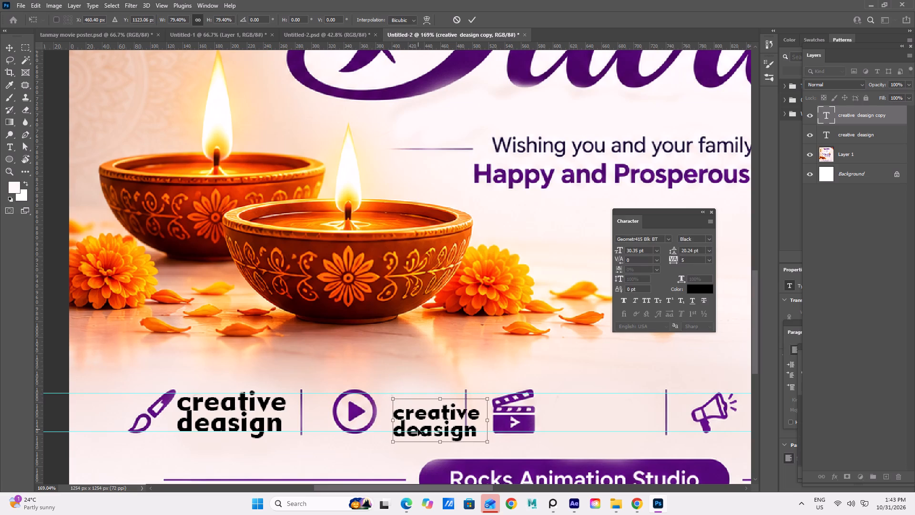
pyautogui.moveTo(418, 429); pyautogui.dragTo(411, 417)
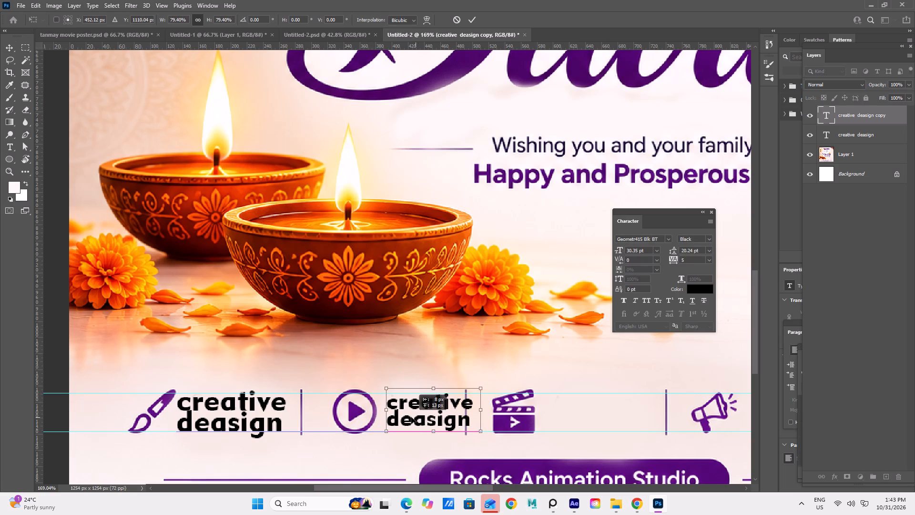
pyautogui.moveTo(411, 417); pyautogui.dragTo(404, 418)
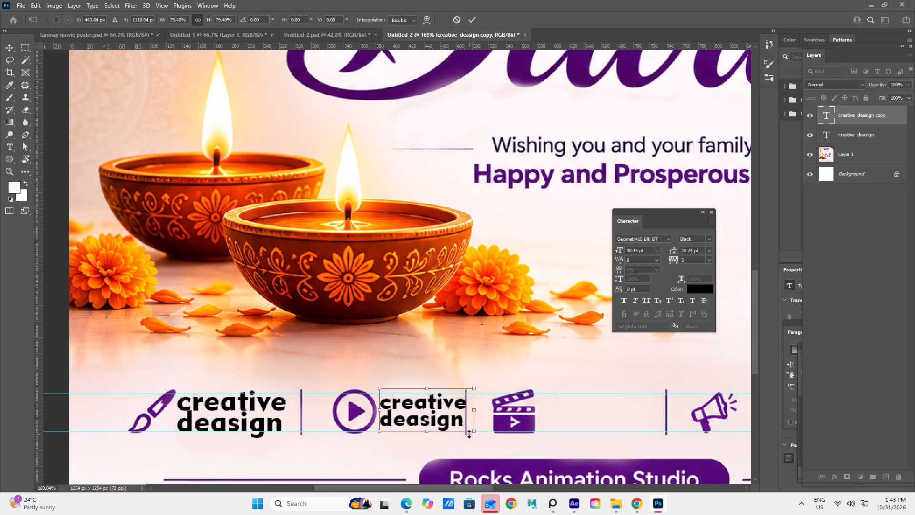
pyautogui.moveTo(479, 434); pyautogui.dragTo(451, 433)
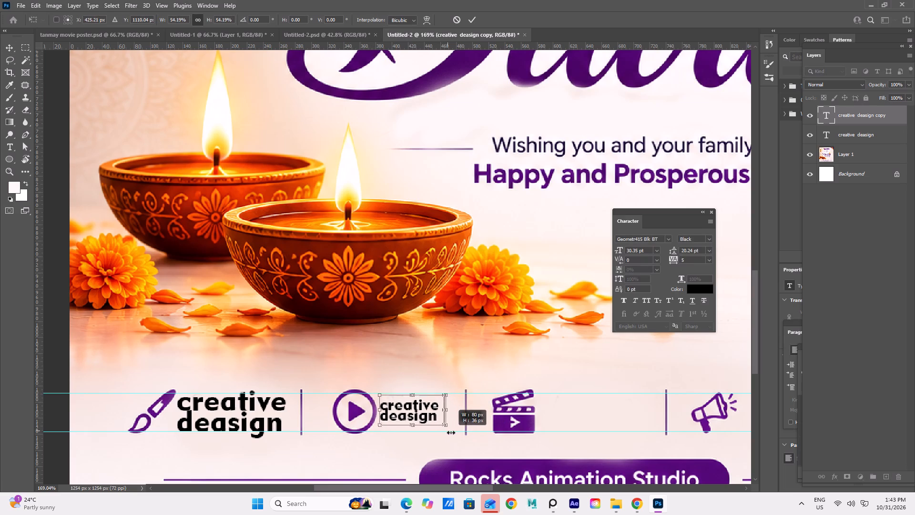
pyautogui.moveTo(451, 433); pyautogui.dragTo(452, 433)
pyautogui.keyDown('alt'); pyautogui.scroll(-7, 442, 429); pyautogui.keyUp('alt')
pyautogui.keyDown('alt'); pyautogui.scroll(2, 480, 478); pyautogui.keyUp('alt')
pyautogui.keyDown('alt'); pyautogui.scroll(-2, 458, 464); pyautogui.keyUp('alt')
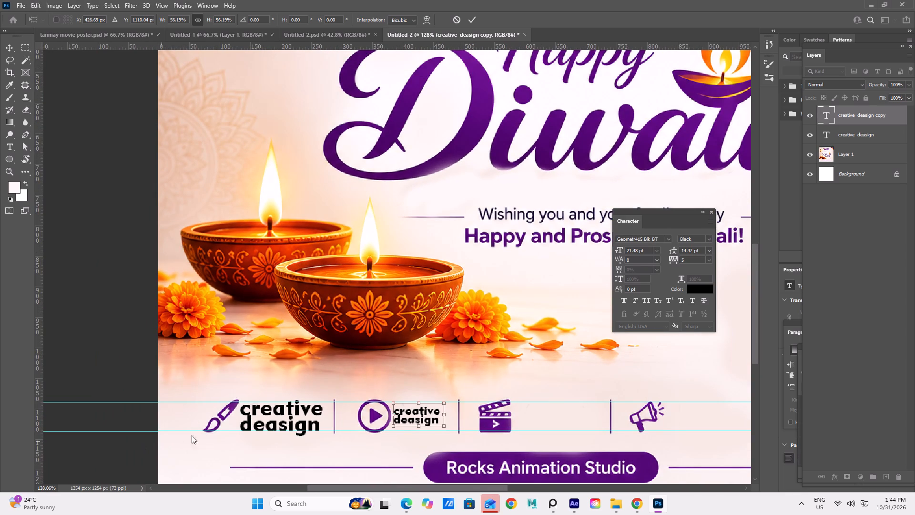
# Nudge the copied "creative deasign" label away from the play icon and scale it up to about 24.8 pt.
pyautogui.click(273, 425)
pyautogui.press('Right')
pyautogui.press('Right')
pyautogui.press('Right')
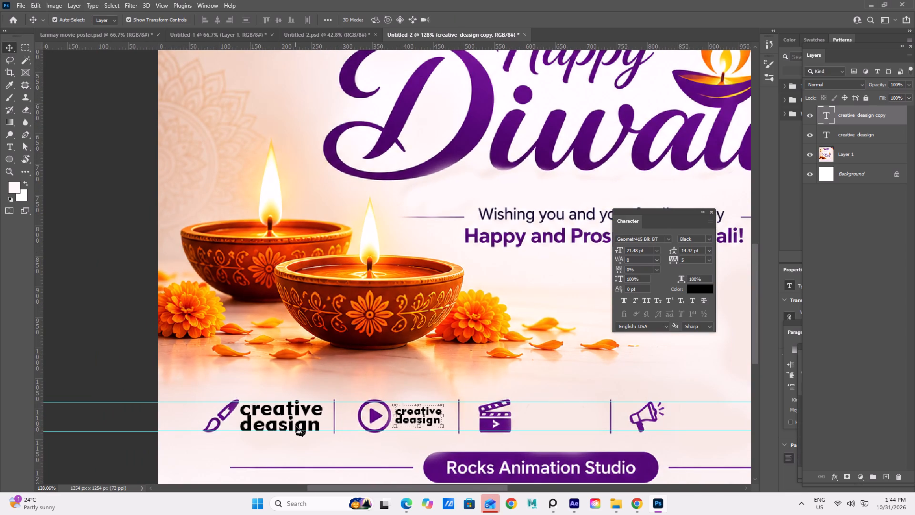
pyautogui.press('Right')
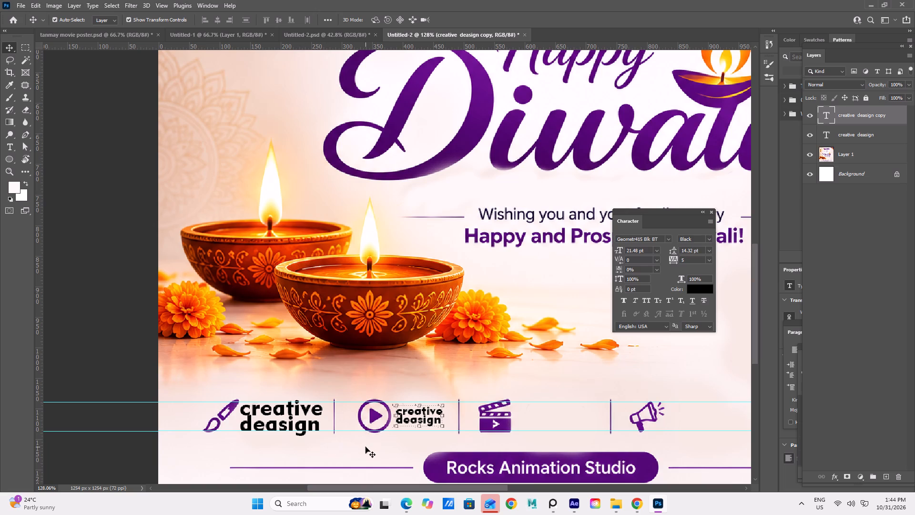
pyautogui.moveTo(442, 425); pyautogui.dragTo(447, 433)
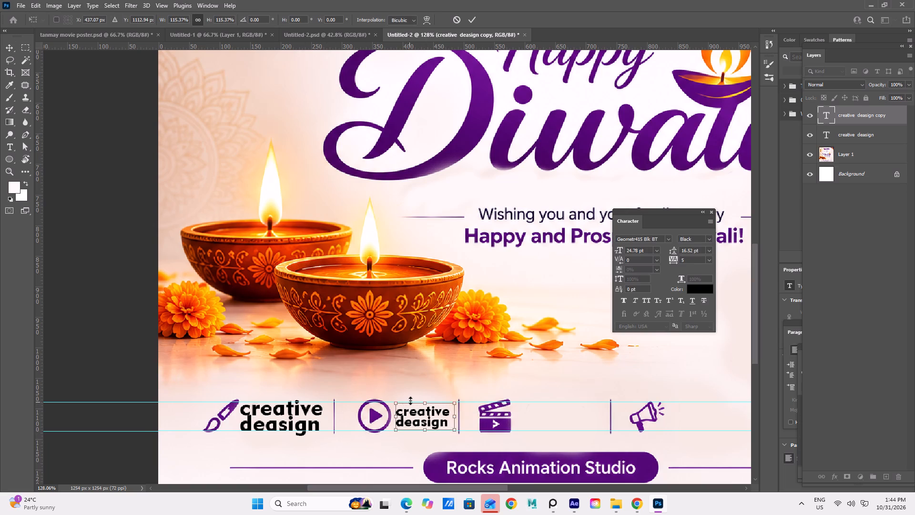
# Delete the scaled copy of the "creative deasign" label near the play icon.
pyautogui.press('Delete')
pyautogui.press('Delete')
pyautogui.moveTo(426, 419); pyautogui.dragTo(441, 434)
pyautogui.press('Delete')
pyautogui.press('Delete')
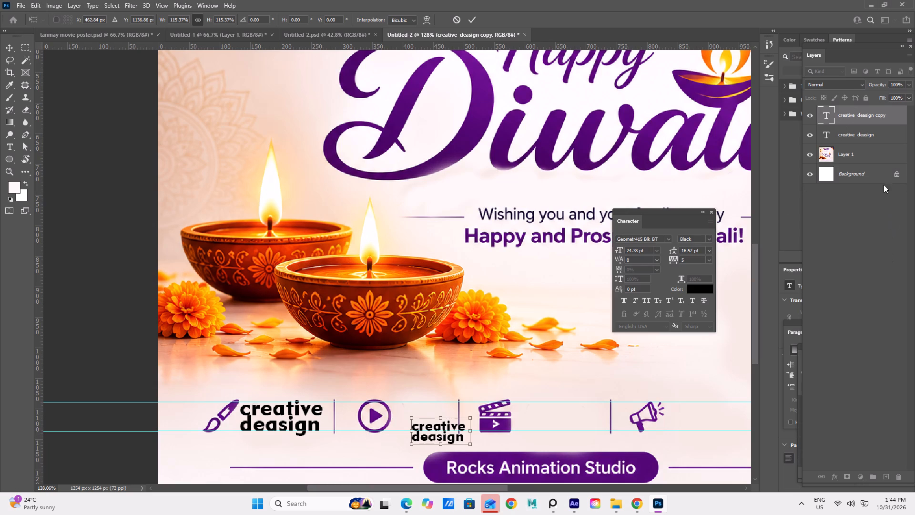
pyautogui.click(852, 110)
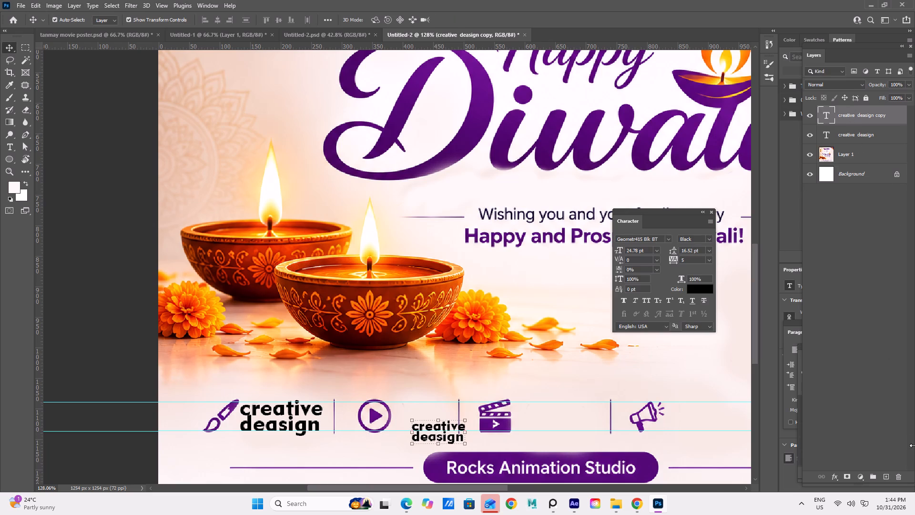
pyautogui.press('Delete')
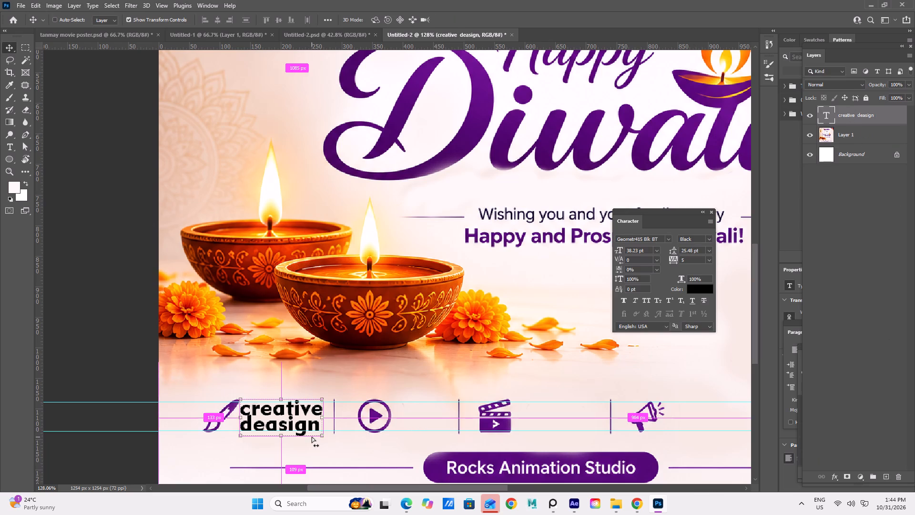
# Duplicate the full-size "creative deasign" label and shift the copy horizontally to the play icon.
pyautogui.press('ctrl+super+j')
pyautogui.press('Return')
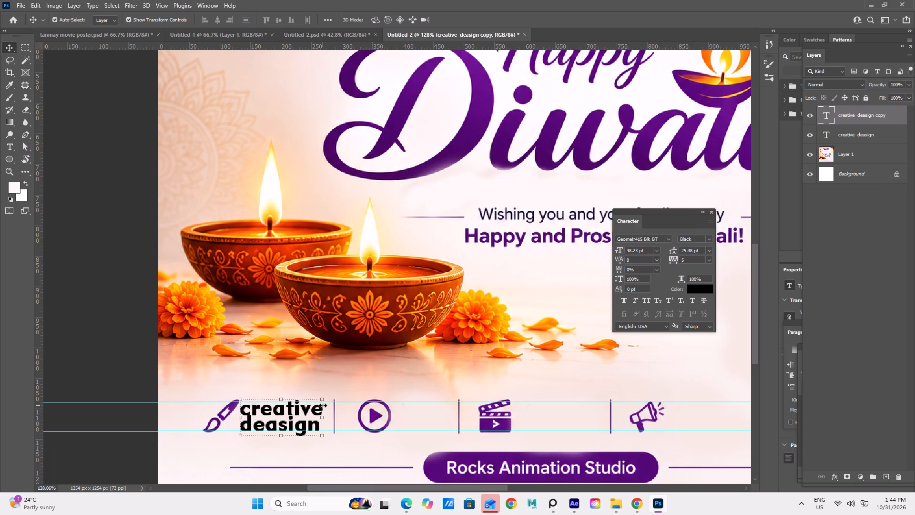
pyautogui.press('Right')
pyautogui.press('Right')
pyautogui.press('Right')
pyautogui.press('Right')
pyautogui.press('Right')
pyautogui.press('Right')
pyautogui.press('Right')
pyautogui.press('Right')
pyautogui.press('Right')
pyautogui.press('Right')
pyautogui.press('Right')
pyautogui.press('Right')
pyautogui.press('Right')
pyautogui.press('Right')
pyautogui.press('Right')
pyautogui.press('Right')
pyautogui.press('Right')
pyautogui.press('Right')
pyautogui.press('Right')
pyautogui.press('Right')
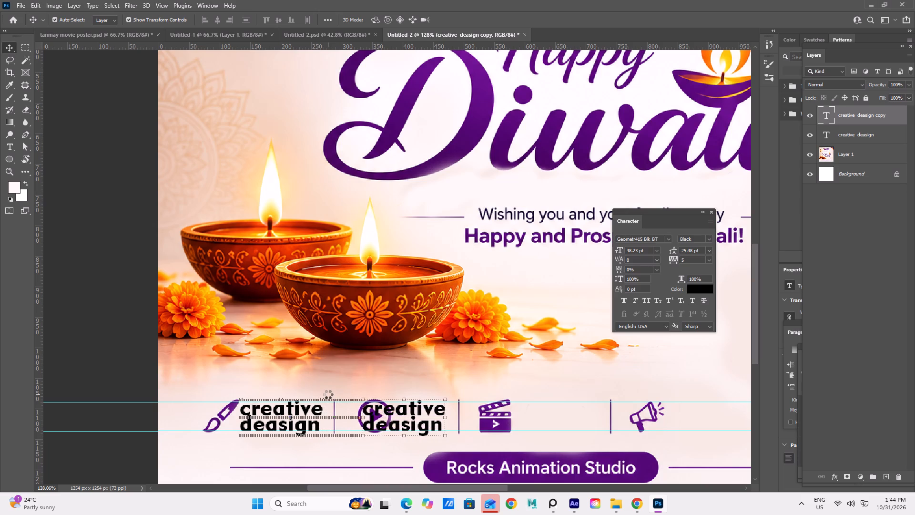
pyautogui.press('Right')
pyautogui.press('Right')
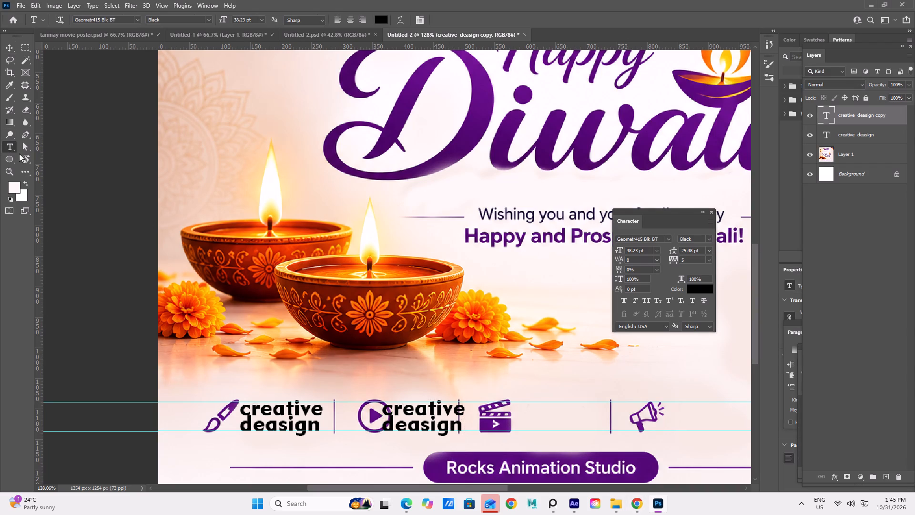
pyautogui.click(463, 431)
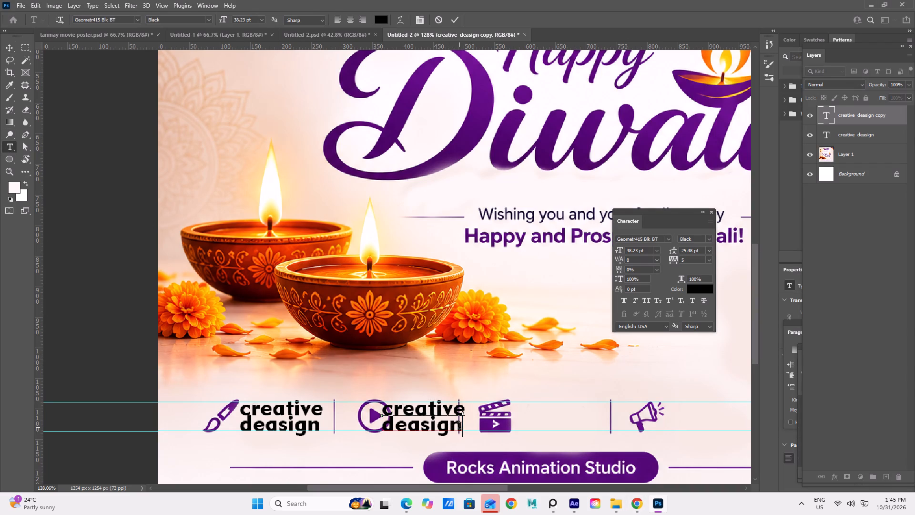
pyautogui.press('BackSpace')
pyautogui.press('BackSpace')
pyautogui.press('BackSpace')
pyautogui.press('BackSpace')
pyautogui.press('BackSpace')
pyautogui.press('BackSpace')
pyautogui.press('BackSpace')
pyautogui.press('BackSpace')
pyautogui.press('BackSpace')
pyautogui.press('BackSpace')
pyautogui.press('BackSpace')
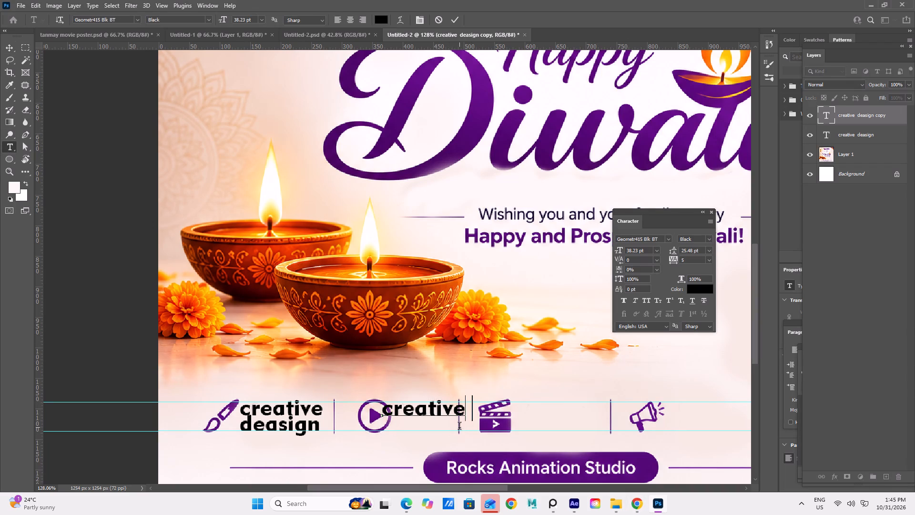
pyautogui.press('BackSpace')
pyautogui.press('BackSpace')
pyautogui.press('BackSpace')
pyautogui.press('BackSpace')
pyautogui.press('BackSpace')
pyautogui.press('BackSpace')
pyautogui.press('BackSpace')
pyautogui.press('BackSpace')
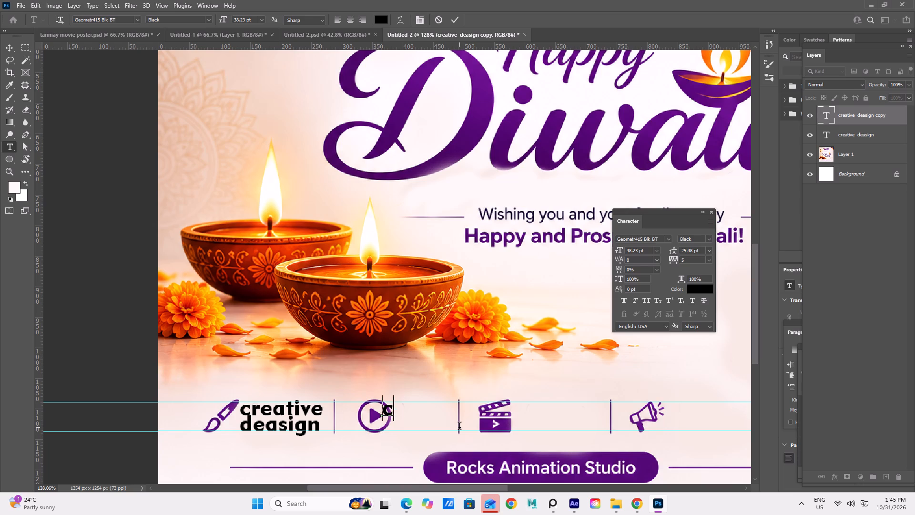
pyautogui.write('vid')
pyautogui.press('e')
pyautogui.write('o')
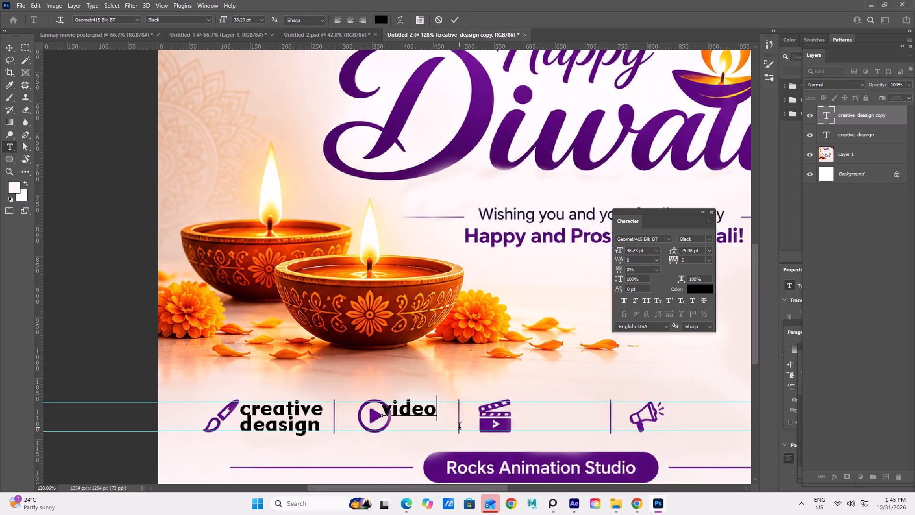
pyautogui.press('space')
pyautogui.press('Return')
pyautogui.write('editim')
pyautogui.press('BackSpace')
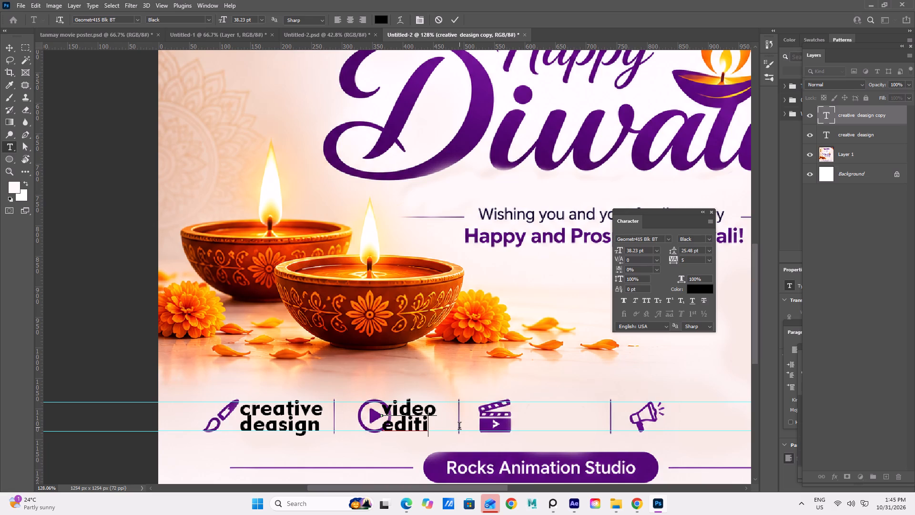
pyautogui.write('ng')
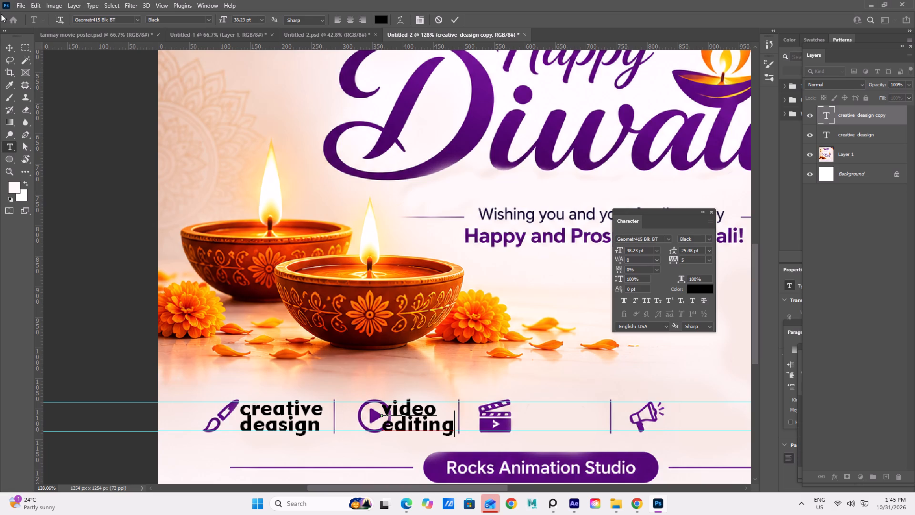
pyautogui.click(9, 54)
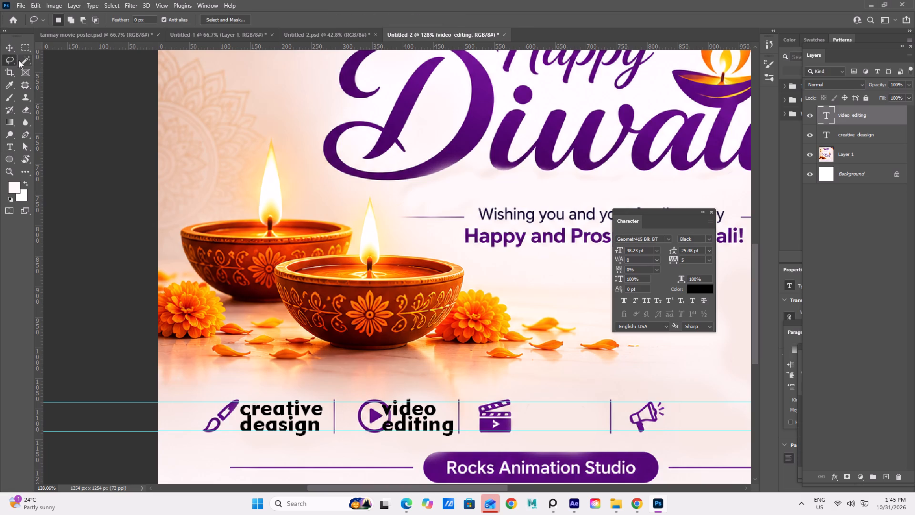
# Scale the "video editing" label down to about 32.4 pt and fit it between the play icon and the following divider.
pyautogui.hotkey('ctrl', 't')
pyautogui.hotkey('ctrl', 'r')
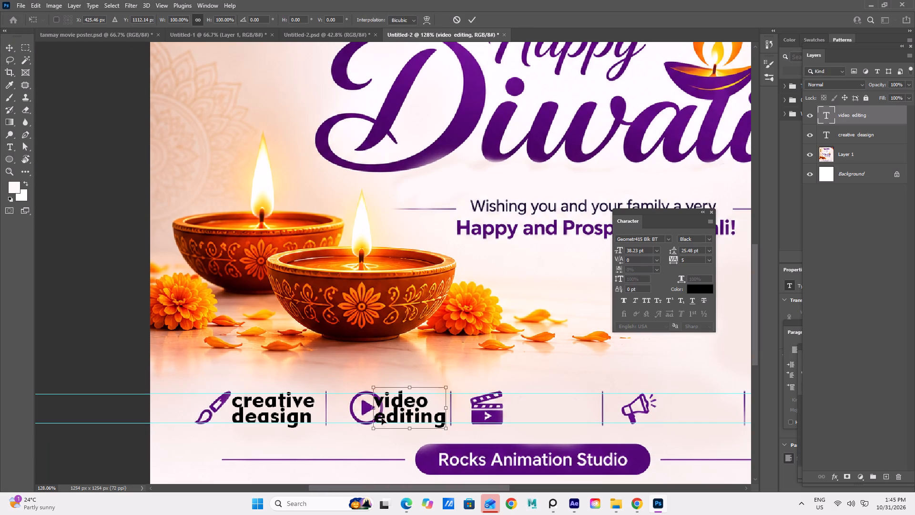
pyautogui.moveTo(375, 389); pyautogui.dragTo(386, 393)
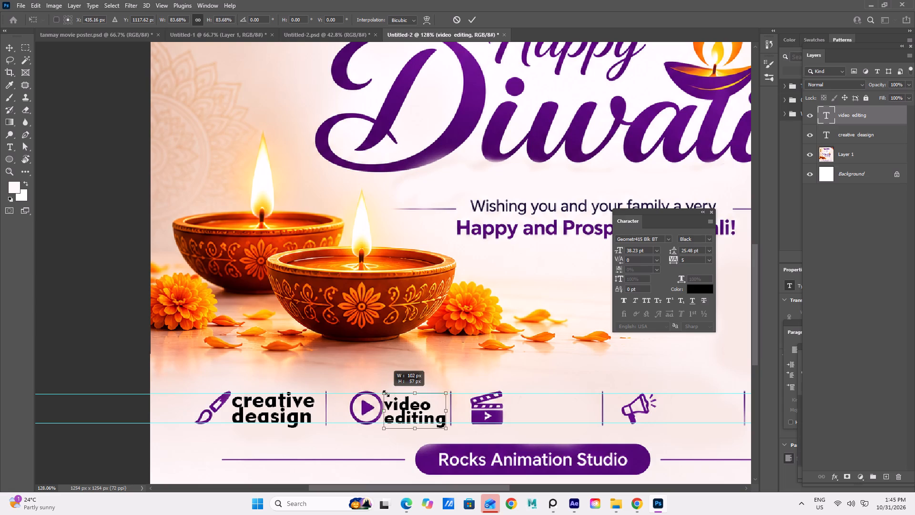
pyautogui.moveTo(386, 393); pyautogui.dragTo(386, 395)
pyautogui.click(400, 415)
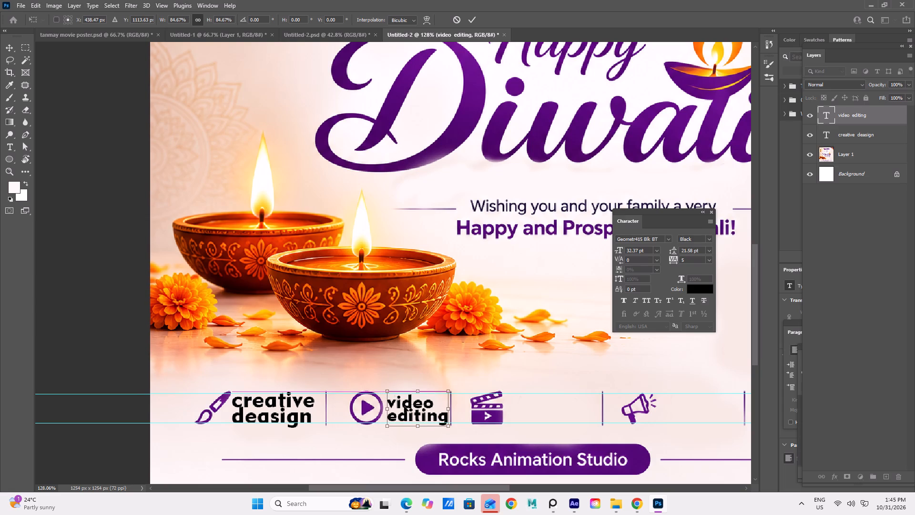
pyautogui.click(413, 391)
pyautogui.click(7, 44)
pyautogui.click(50, 76)
# Change the font of the "creative deasign" label to Arial Rounded MT Bold.
pyautogui.press('space')
pyautogui.press('space')
pyautogui.press('space')
pyautogui.press('space')
pyautogui.press('space')
pyautogui.press('space')
pyautogui.press('space')
pyautogui.press('space')
pyautogui.press('space')
pyautogui.press('space')
pyautogui.press('space')
pyautogui.press('space')
pyautogui.press('space')
pyautogui.press('space')
pyautogui.press('space')
pyautogui.press('space')
pyautogui.press('space')
pyautogui.press('space')
pyautogui.press('space')
pyautogui.press('space')
pyautogui.scroll(2, 682, 386)
pyautogui.scroll(2, 543, 442)
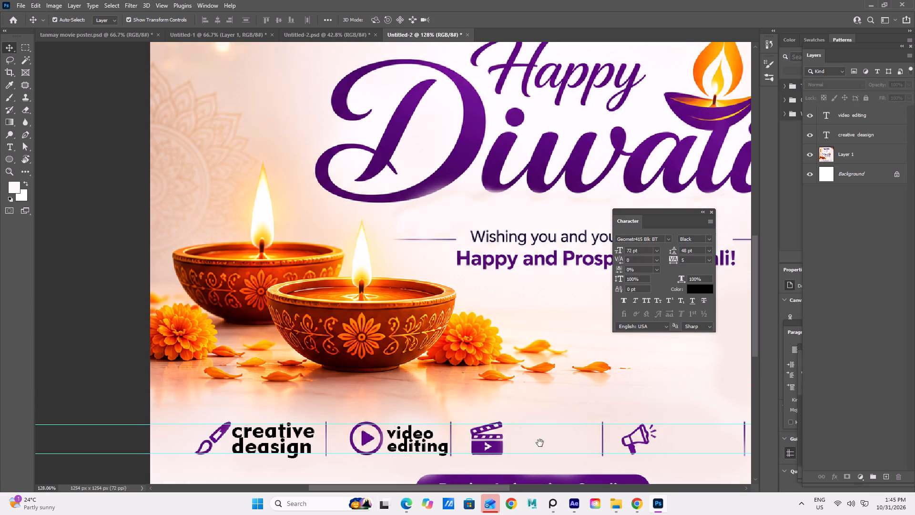
pyautogui.scroll(-3, 460, 437)
pyautogui.click(266, 416)
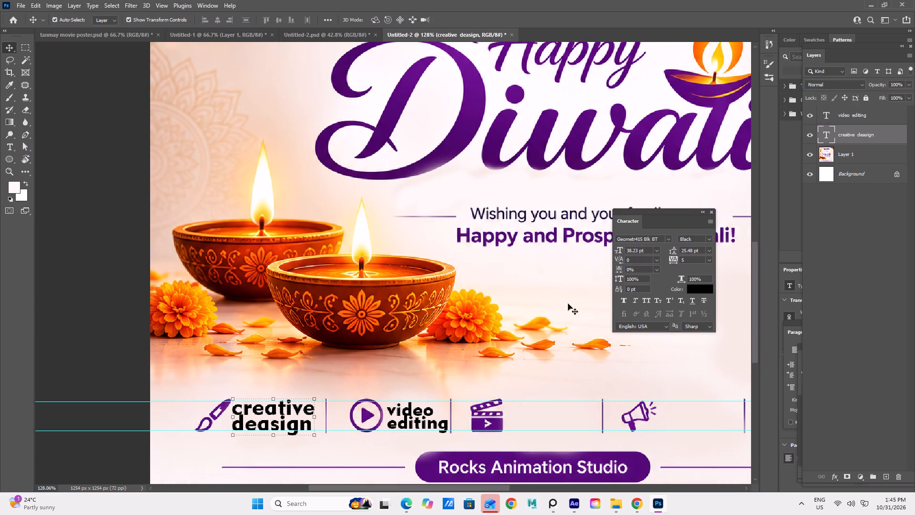
pyautogui.click(707, 237)
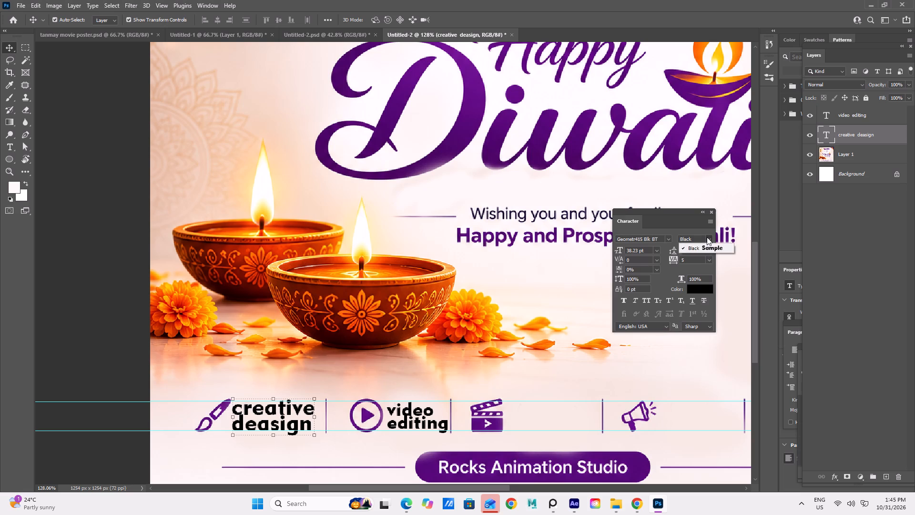
pyautogui.click(711, 240)
pyautogui.click(710, 238)
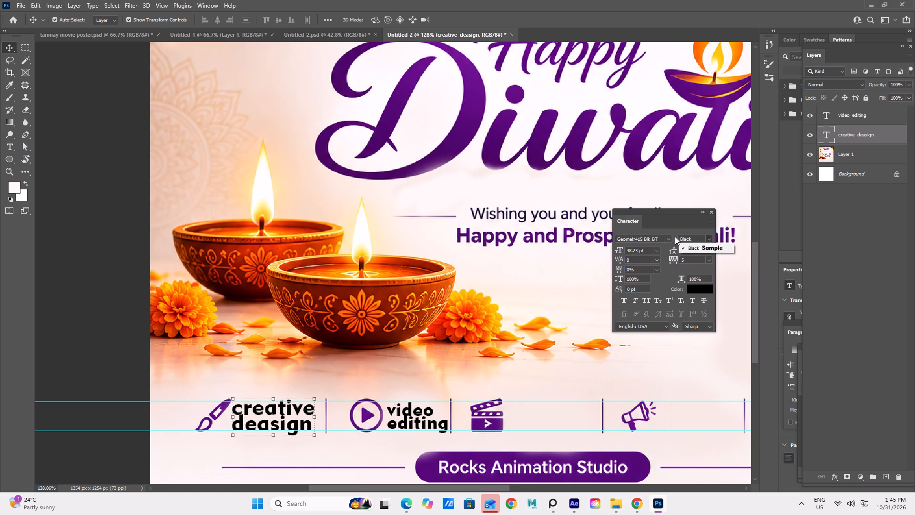
pyautogui.click(669, 239)
pyautogui.click(663, 241)
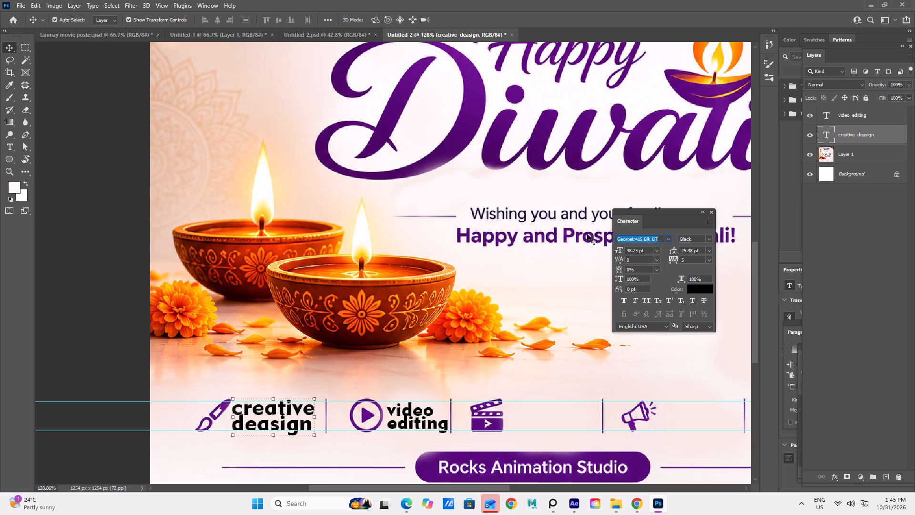
pyautogui.click(665, 236)
pyautogui.doubleClick(667, 239)
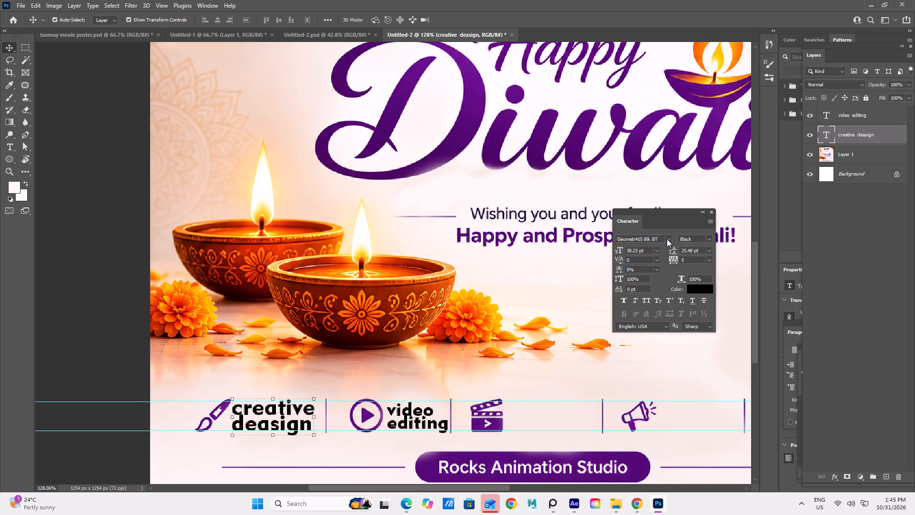
pyautogui.click(698, 299)
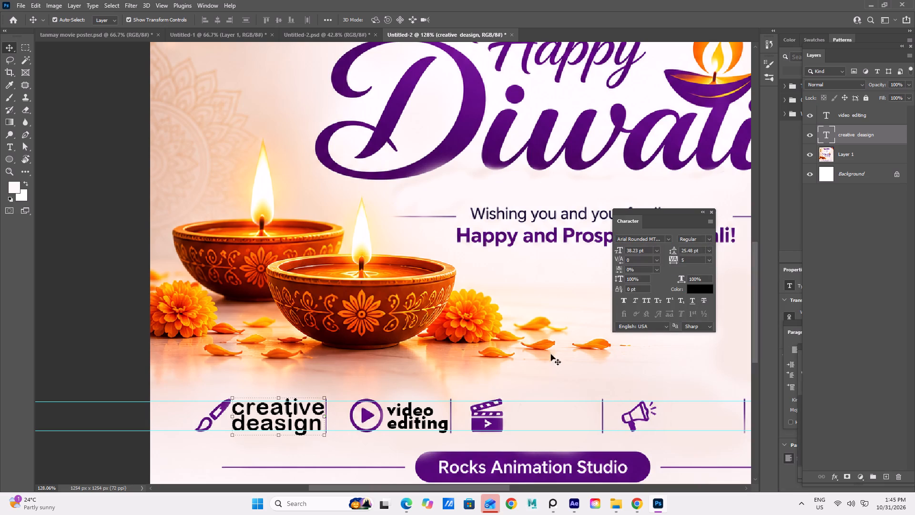
pyautogui.click(374, 463)
# Change the font of the "video editing" label to Arial Rounded MT Bold, matching the "creative deasign" label.
pyautogui.click(420, 421)
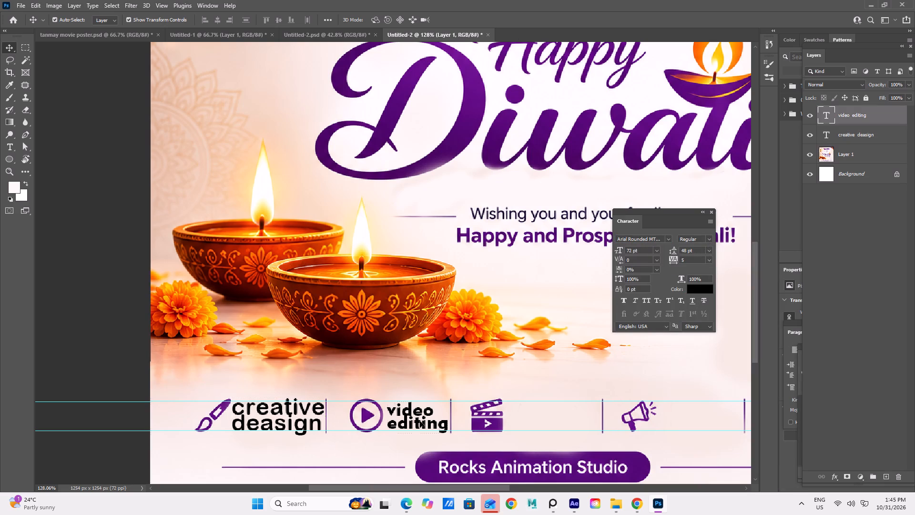
pyautogui.press('space')
pyautogui.press('space')
pyautogui.press('space')
pyautogui.press('space')
pyautogui.press('space')
pyautogui.press('space')
pyautogui.press('space')
pyautogui.press('space')
pyautogui.press('space')
pyautogui.press('space')
pyautogui.press('space')
pyautogui.press('space')
pyautogui.press('space')
pyautogui.press('space')
pyautogui.press('space')
pyautogui.press('space')
pyautogui.press('space')
pyautogui.press('space')
pyautogui.press('space')
pyautogui.press('space')
pyautogui.click(408, 424)
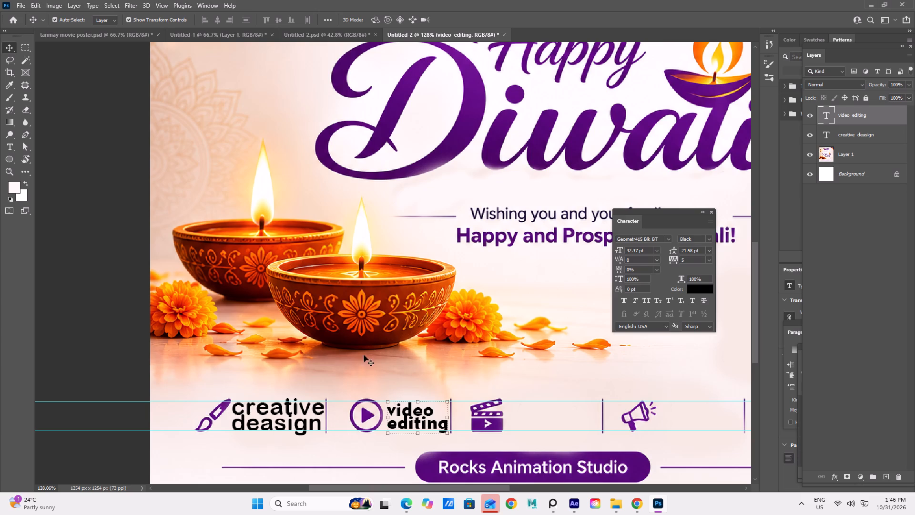
pyautogui.click(301, 421)
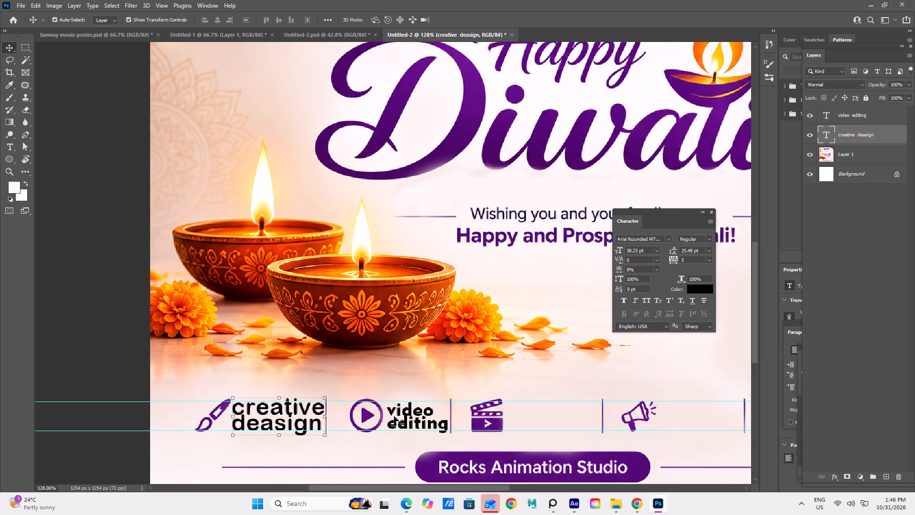
pyautogui.click(411, 412)
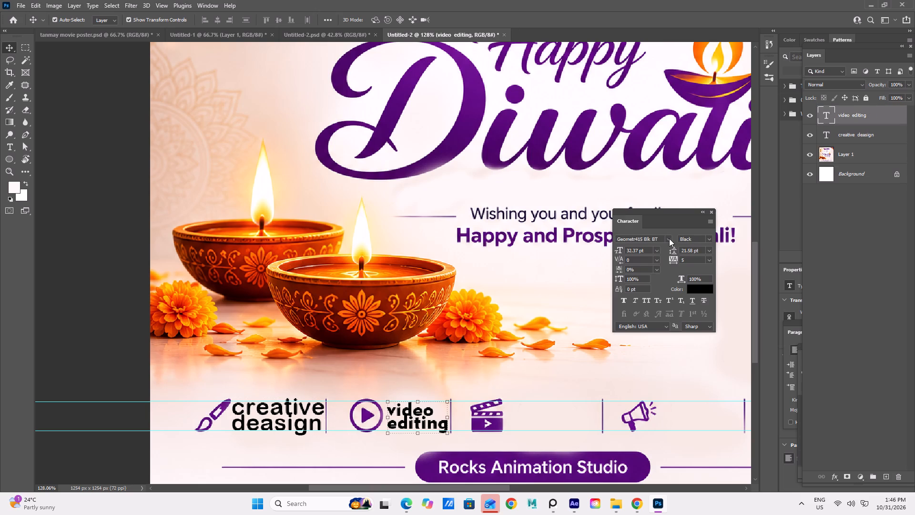
pyautogui.click(669, 238)
pyautogui.click(675, 272)
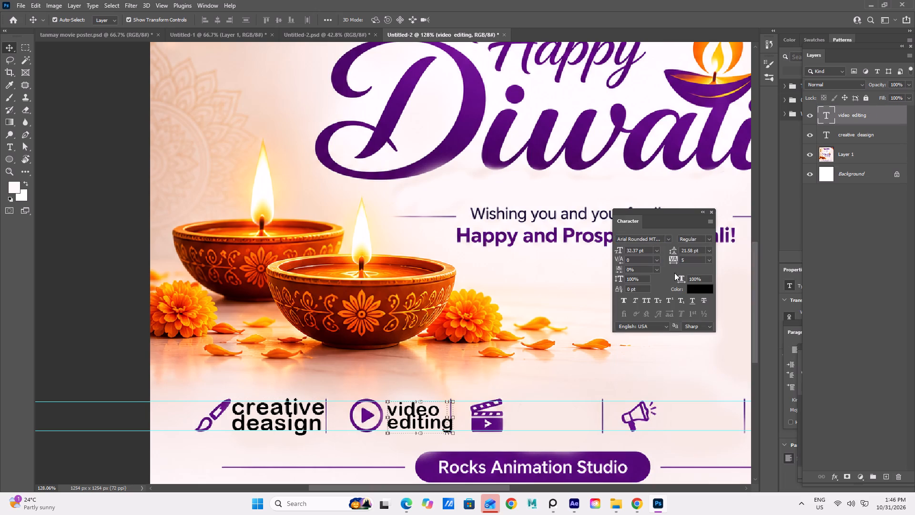
pyautogui.click(375, 361)
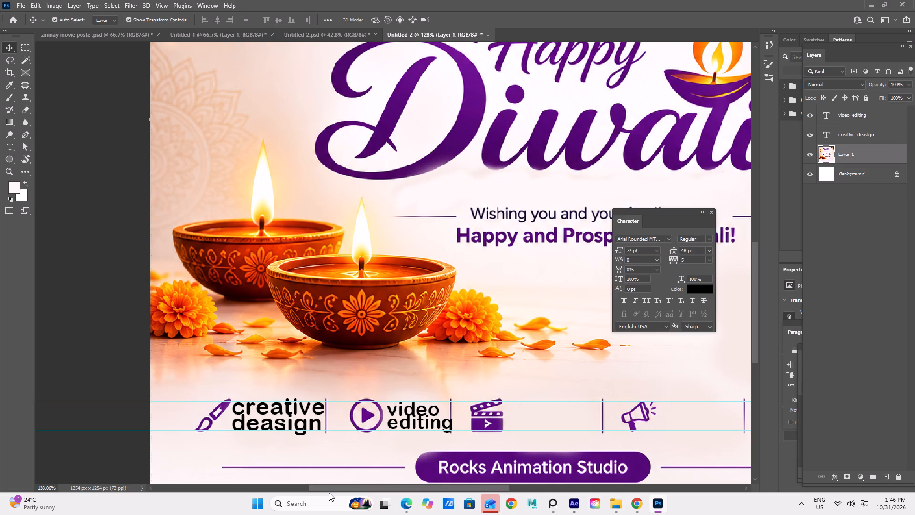
pyautogui.click(640, 503)
pyautogui.click(600, 466)
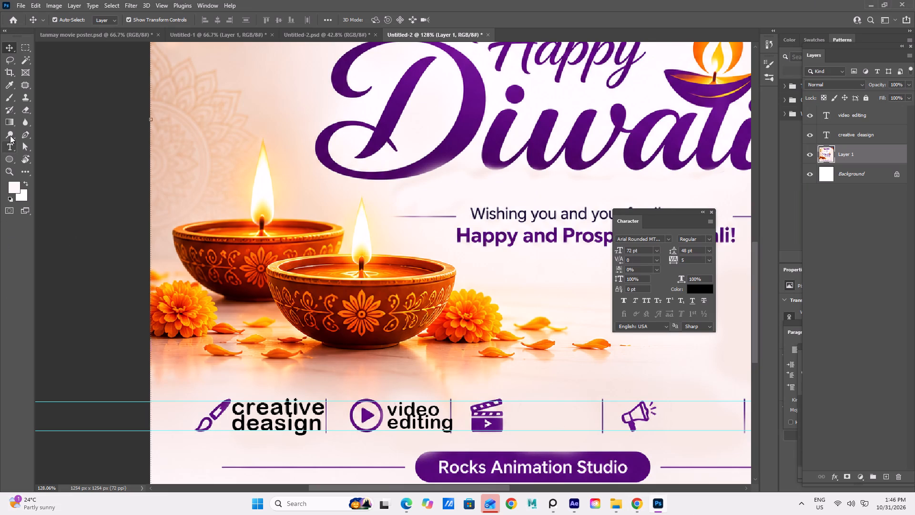
# Duplicate the "video editing" label and place the copy beside the clapperboard icon, level with the original.
pyautogui.click(7, 149)
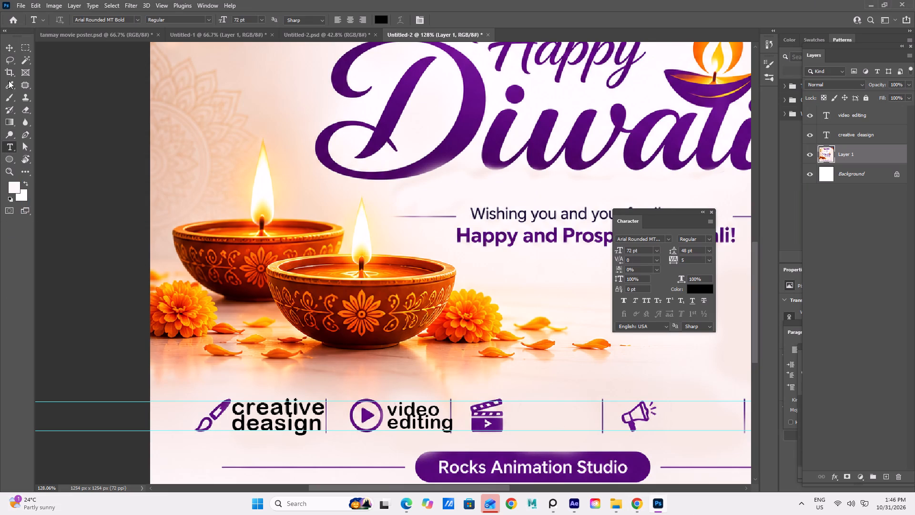
pyautogui.click(10, 46)
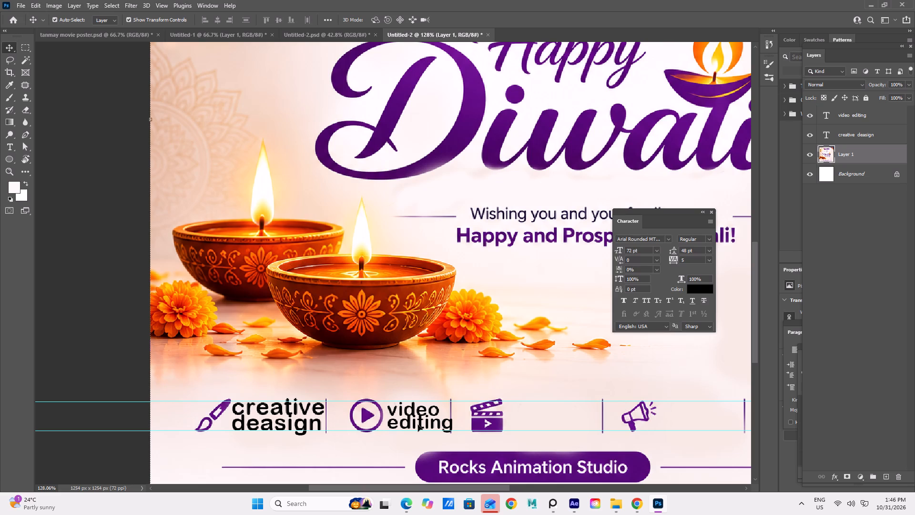
pyautogui.keyDown('alt'); pyautogui.moveTo(423, 425); pyautogui.dragTo(470, 438); pyautogui.keyUp('alt')
pyautogui.keyDown('alt'); pyautogui.moveTo(470, 438); pyautogui.dragTo(547, 428); pyautogui.keyUp('alt')
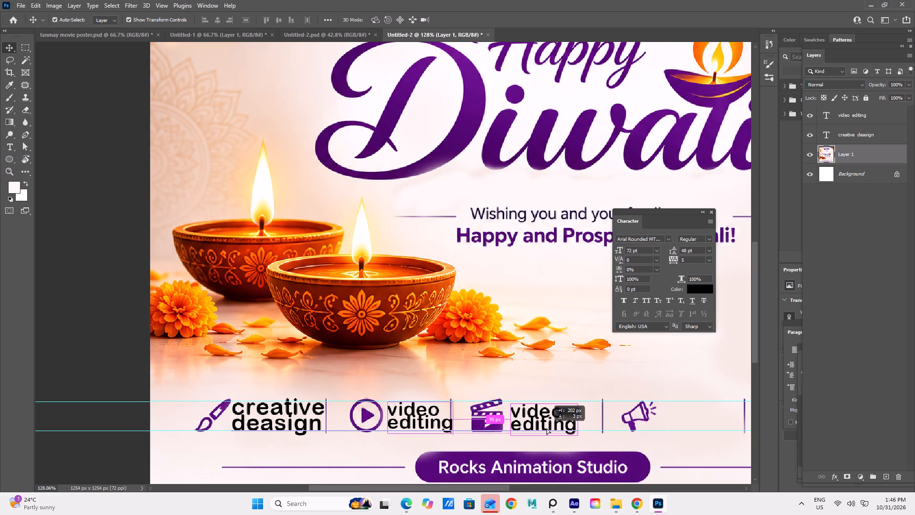
pyautogui.keyDown('alt'); pyautogui.moveTo(547, 428); pyautogui.dragTo(553, 426); pyautogui.keyUp('alt')
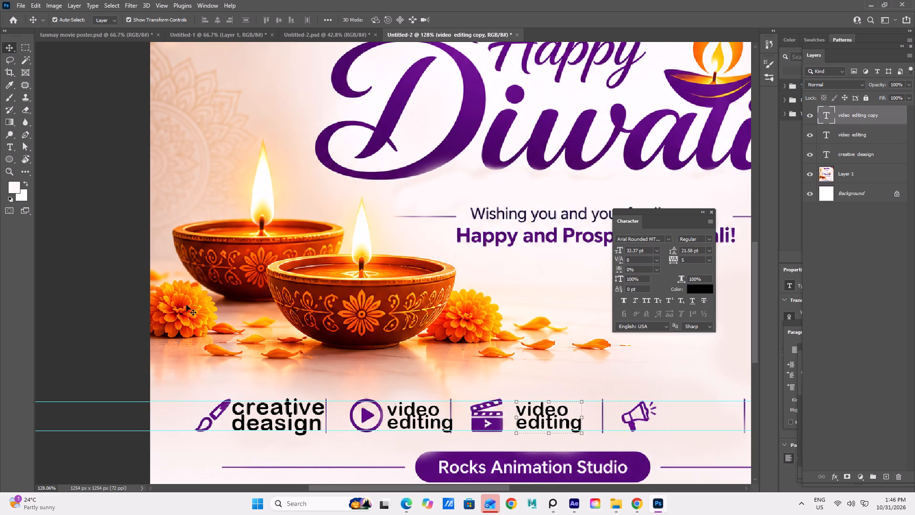
# Replace the text of the copied "video editing" label beside the clapperboard icon with "Animation".
pyautogui.click(6, 146)
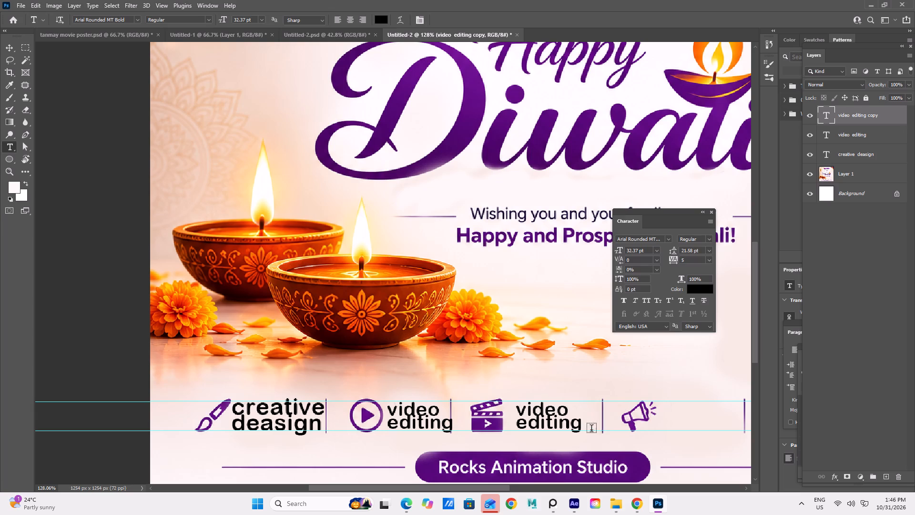
pyautogui.click(581, 426)
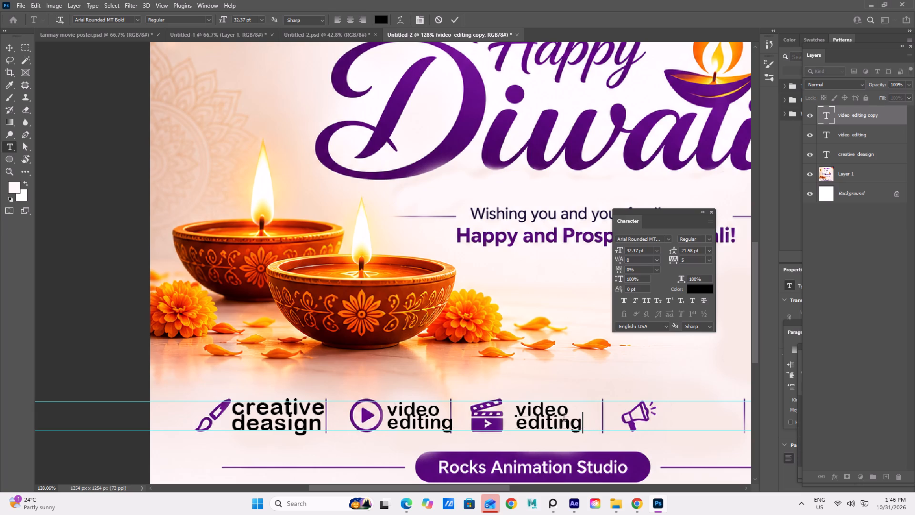
pyautogui.press('BackSpace')
pyautogui.press('BackSpace')
pyautogui.press('BackSpace')
pyautogui.press('BackSpace')
pyautogui.press('BackSpace')
pyautogui.press('BackSpace')
pyautogui.press('BackSpace')
pyautogui.press('BackSpace')
pyautogui.press('BackSpace')
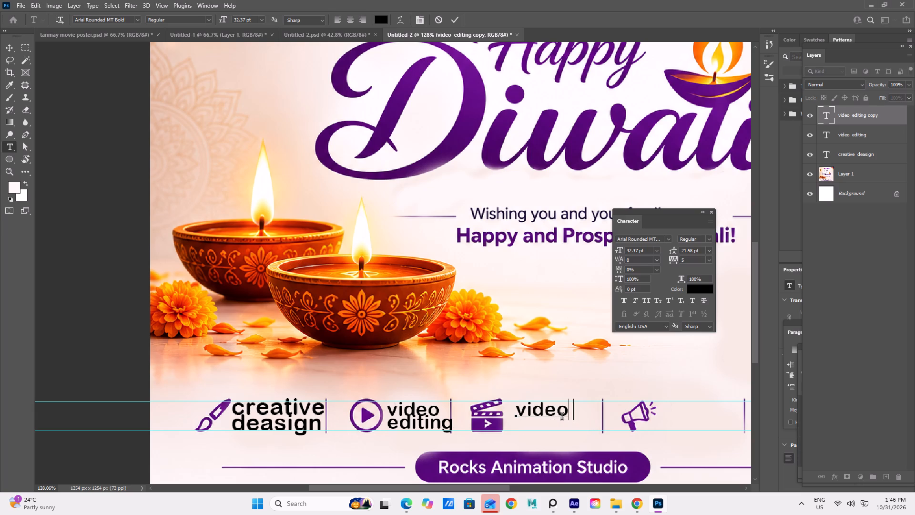
pyautogui.press('BackSpace')
pyautogui.press('BackSpace')
pyautogui.press('BackSpace')
pyautogui.press('BackSpace')
pyautogui.press('BackSpace')
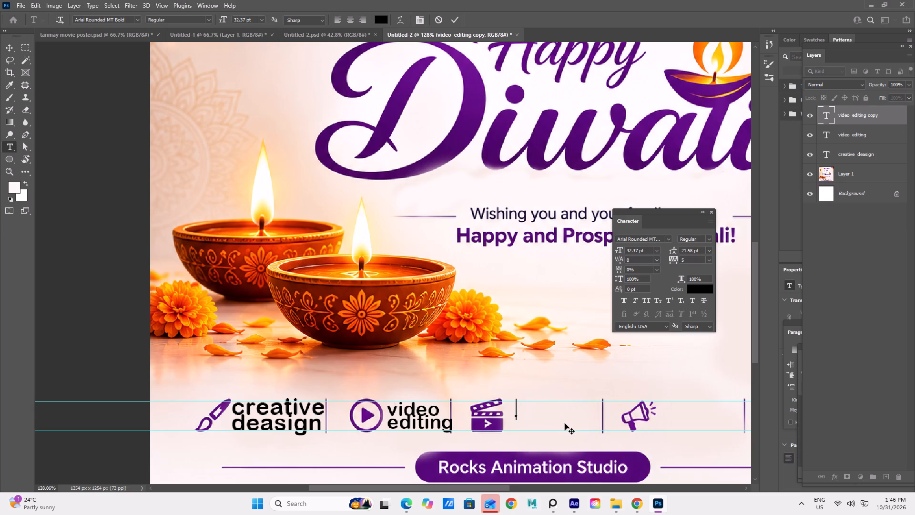
pyautogui.press('a')
pyautogui.press('BackSpace')
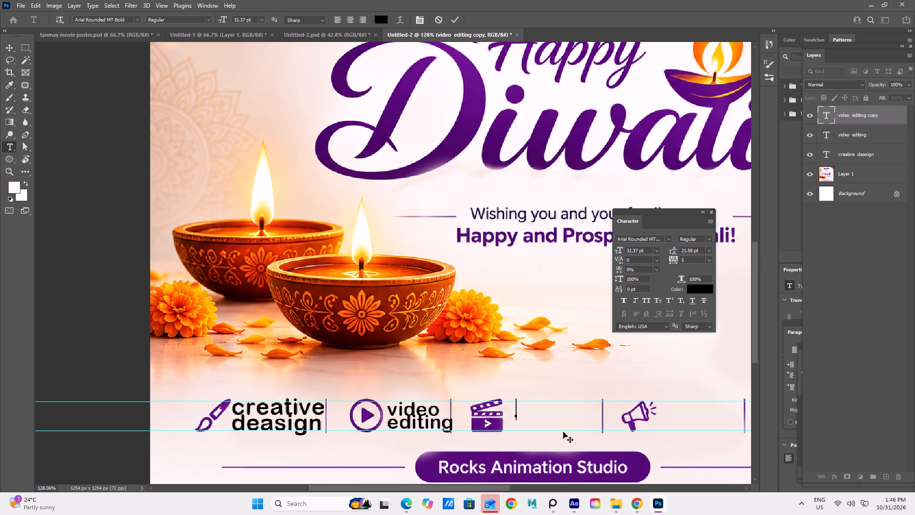
pyautogui.press('a')
pyautogui.write('nim')
pyautogui.press('a')
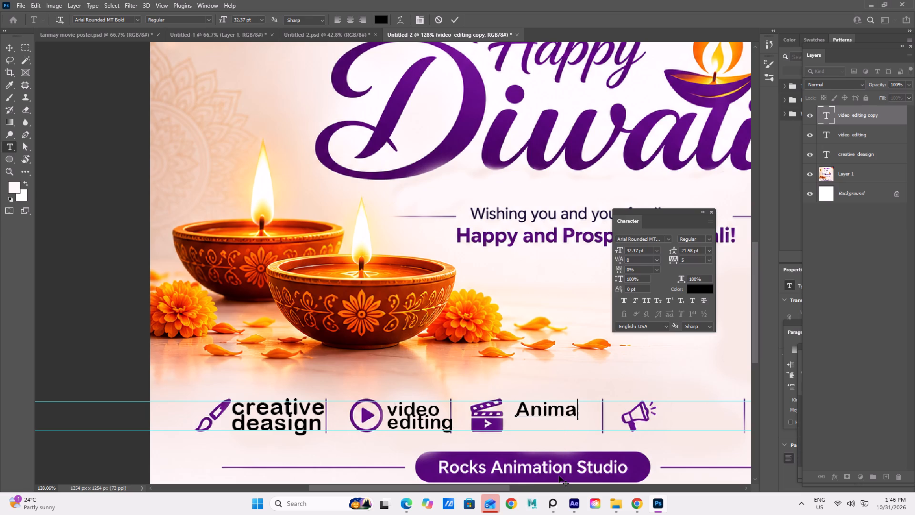
pyautogui.write('ti')
pyautogui.press('o')
pyautogui.write('n')
pyautogui.press('space')
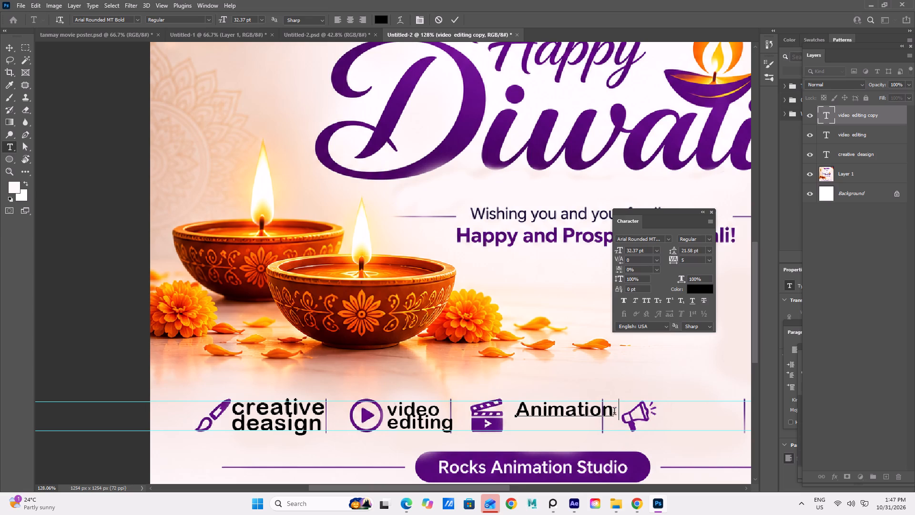
# Add "(2D &3D)" as a second line under "Animation" and commit the text edit.
pyautogui.press('Return')
pyautogui.press('2')
pyautogui.press('BackSpace')
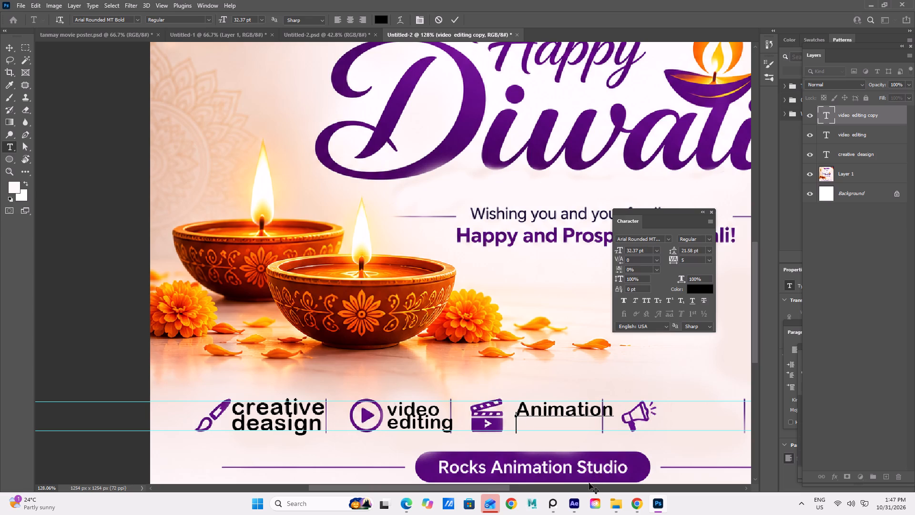
pyautogui.hotkey('shift', '(')
pyautogui.press('2')
pyautogui.press('d')
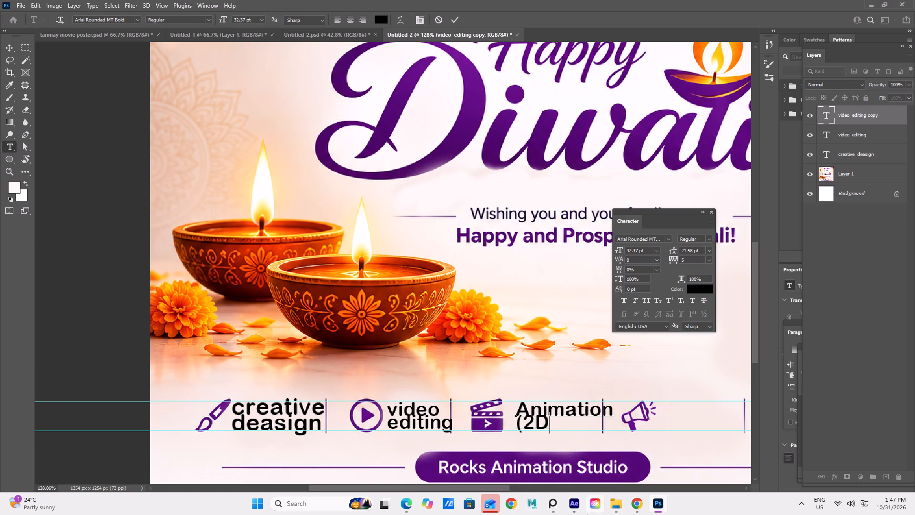
pyautogui.press('space')
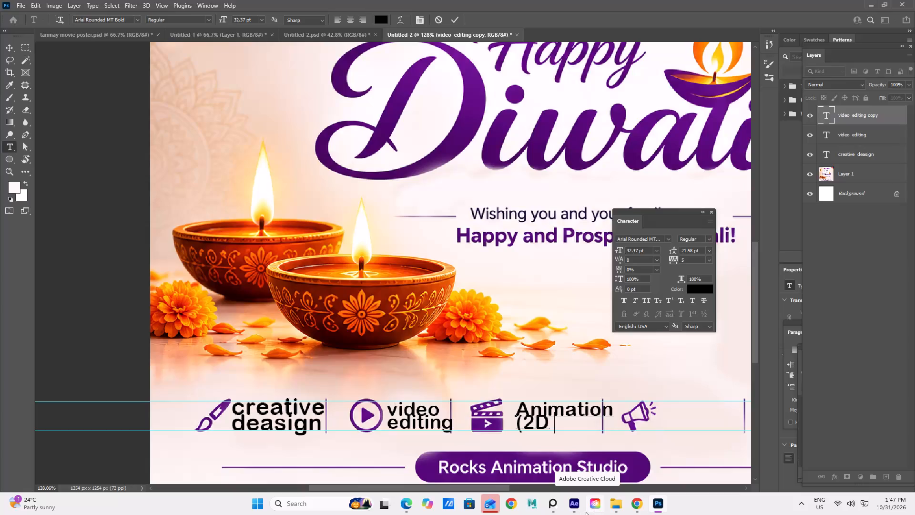
pyautogui.hotkey('shift', '&')
pyautogui.press('3')
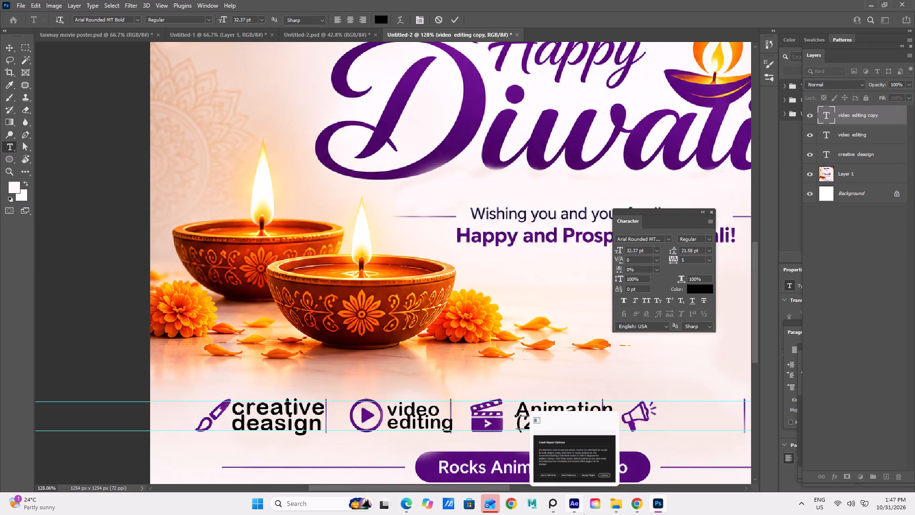
pyautogui.press('d')
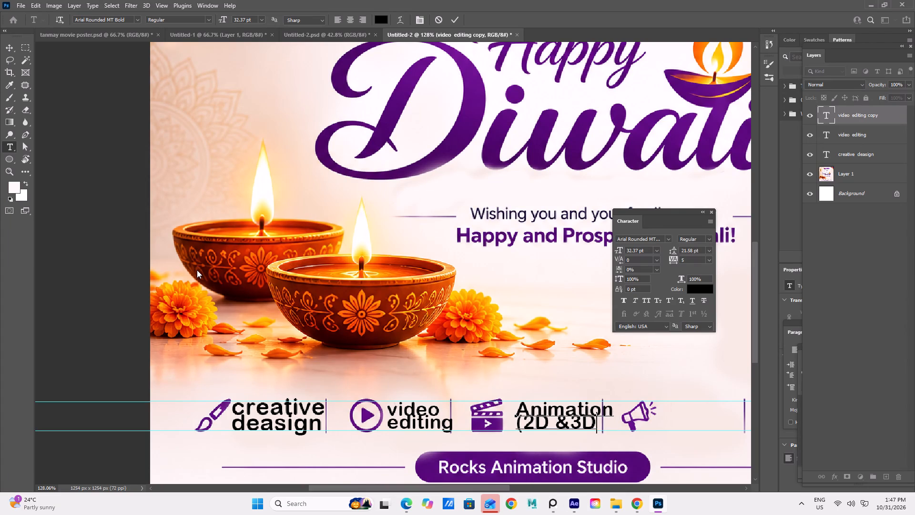
pyautogui.hotkey('shift', ')')
pyautogui.click(7, 49)
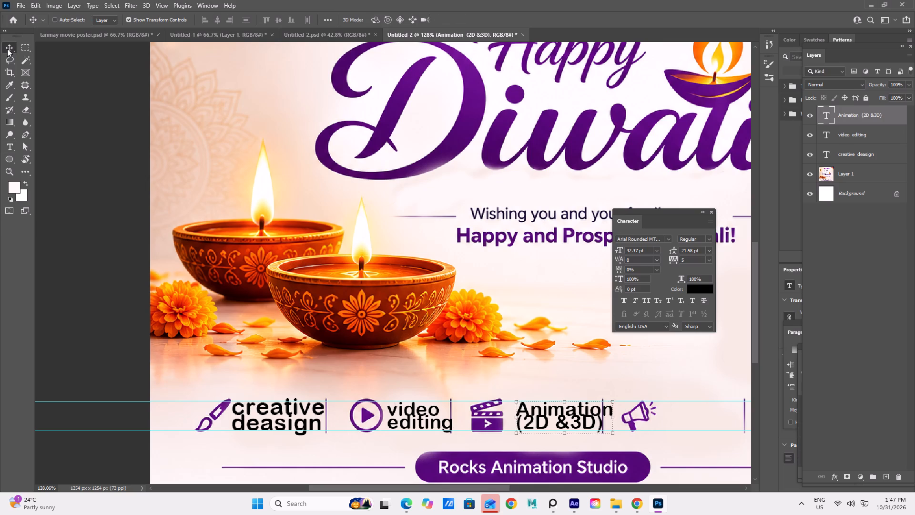
# Scale the "Animation (2D &3D)" label down proportionally to about 87% so it fits before the divider line.
pyautogui.hotkey('ctrl', 't')
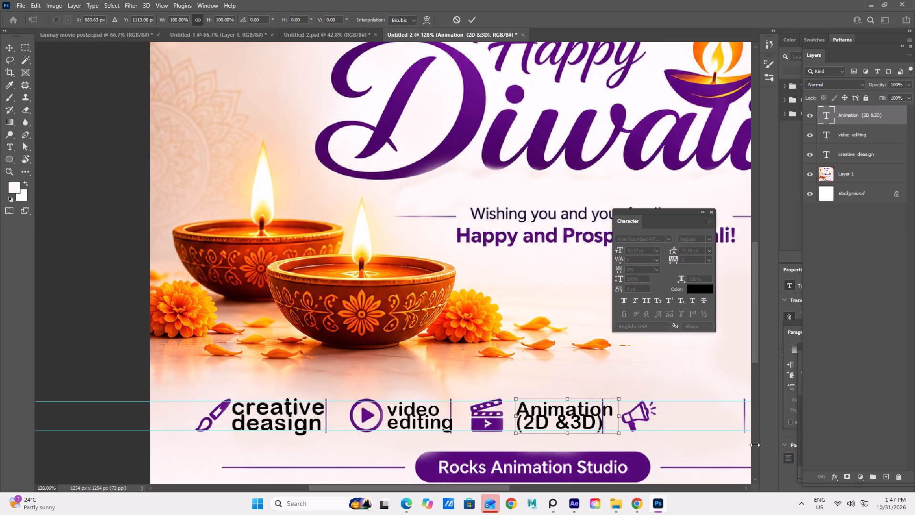
pyautogui.moveTo(618, 433); pyautogui.dragTo(566, 432)
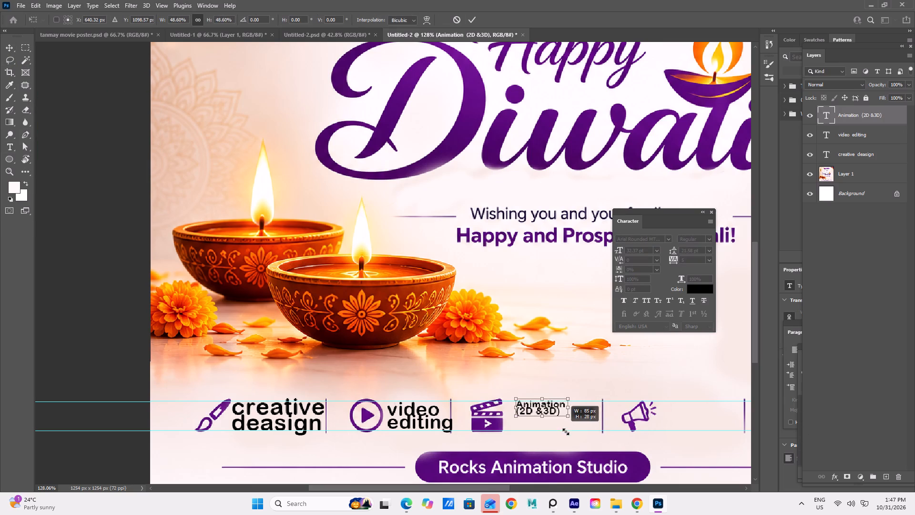
pyautogui.moveTo(566, 432); pyautogui.dragTo(595, 456)
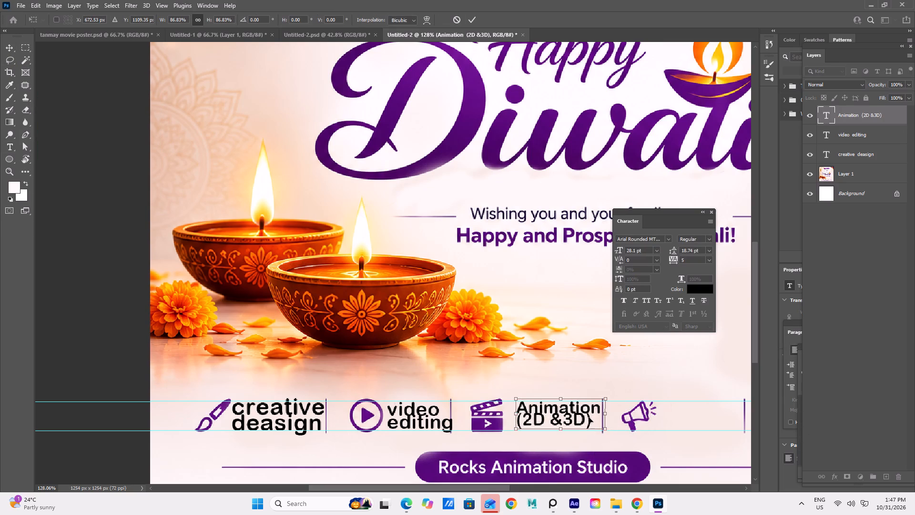
pyautogui.click(709, 251)
pyautogui.click(708, 246)
pyautogui.click(709, 251)
pyautogui.click(10, 43)
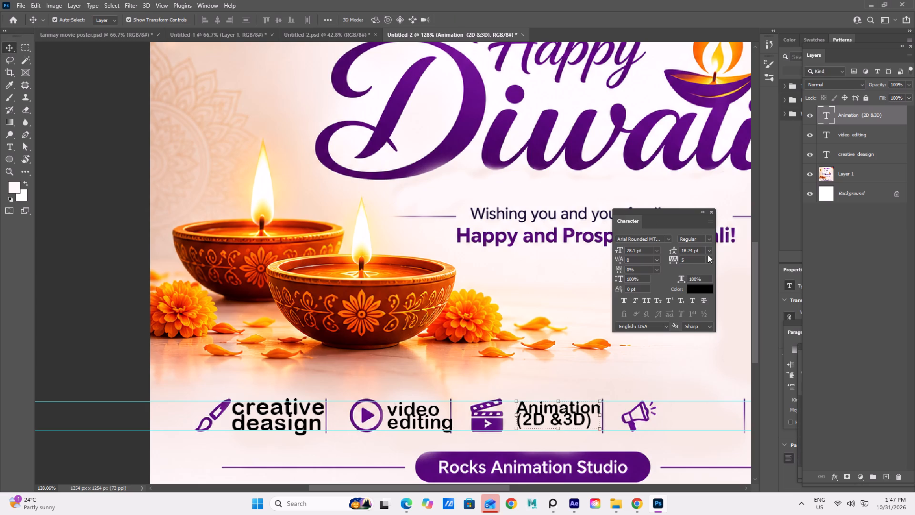
# Set the line spacing of the "Animation (2D &3D)" label to 24 pt and deselect it.
pyautogui.click(709, 248)
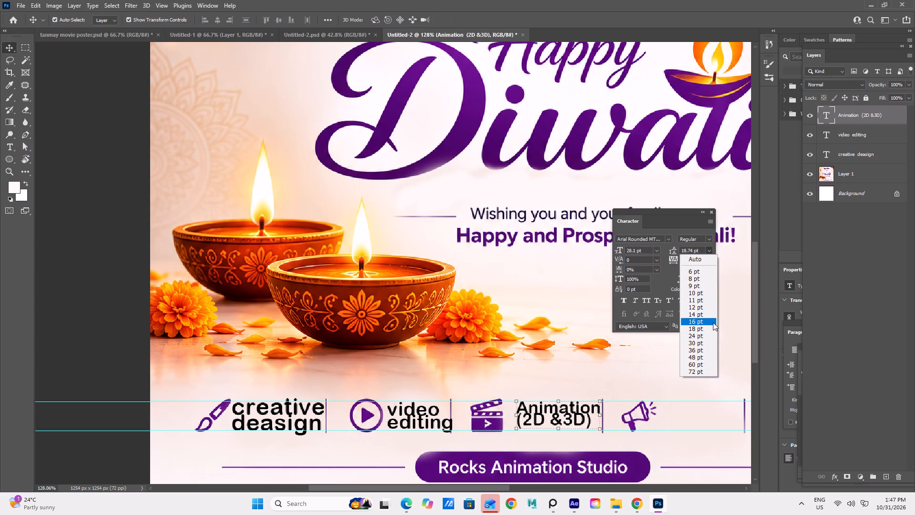
pyautogui.click(712, 334)
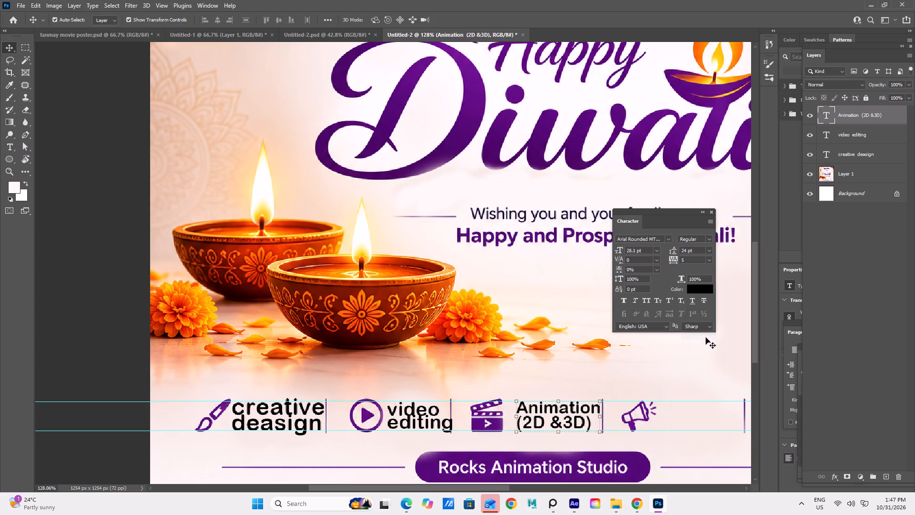
pyautogui.click(10, 51)
pyautogui.click(51, 146)
# Nudge the "Animation (2D &3D)" label left, closer to the clapperboard icon, and deselect it.
pyautogui.click(561, 424)
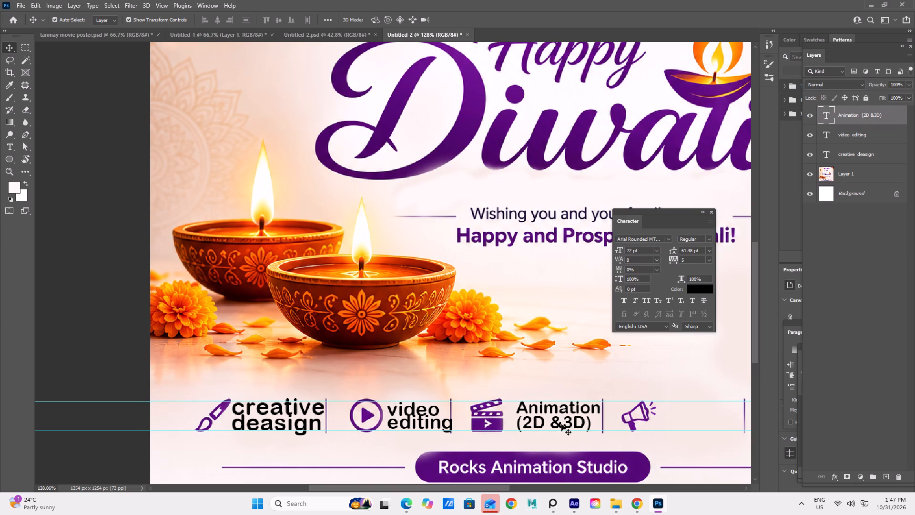
pyautogui.press('Left')
pyautogui.press('Left')
pyautogui.press('Left')
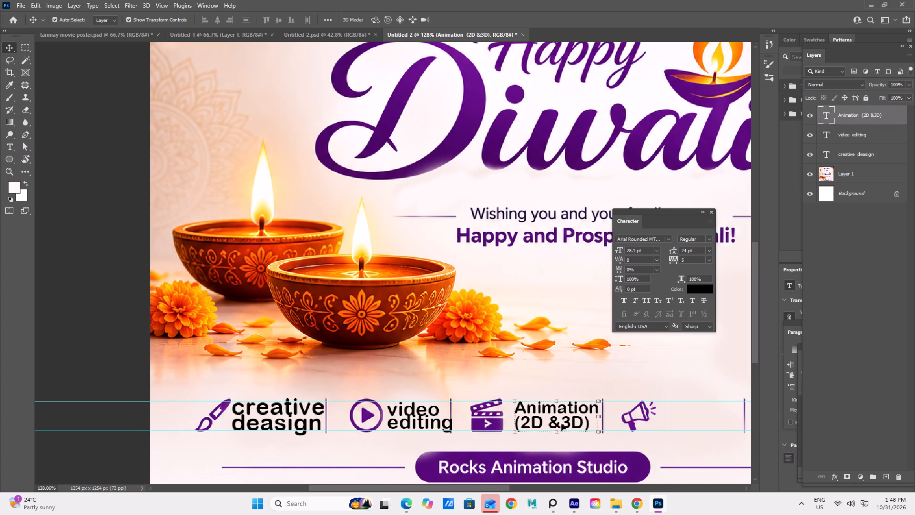
pyautogui.press('Left')
pyautogui.press('Left')
pyautogui.press('Left')
pyautogui.press('Left')
pyautogui.press('Left')
pyautogui.press('Left')
pyautogui.press('Left')
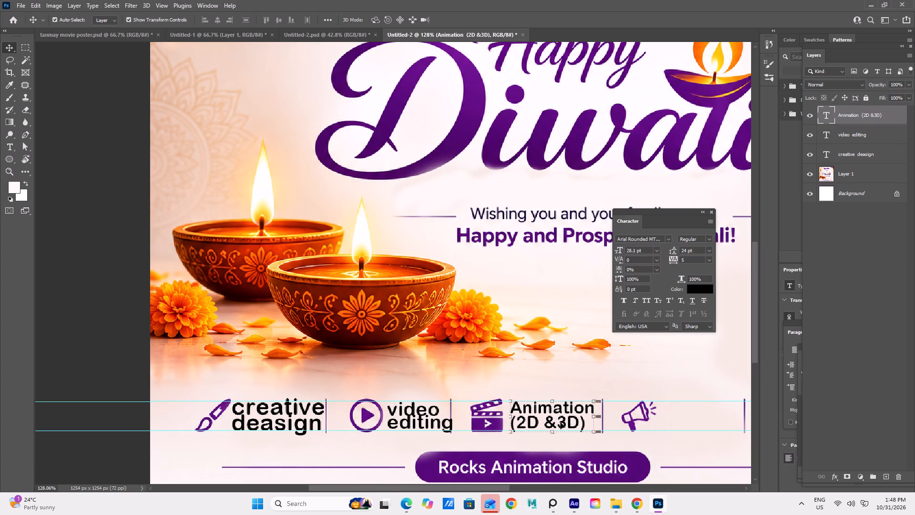
pyautogui.press('Left')
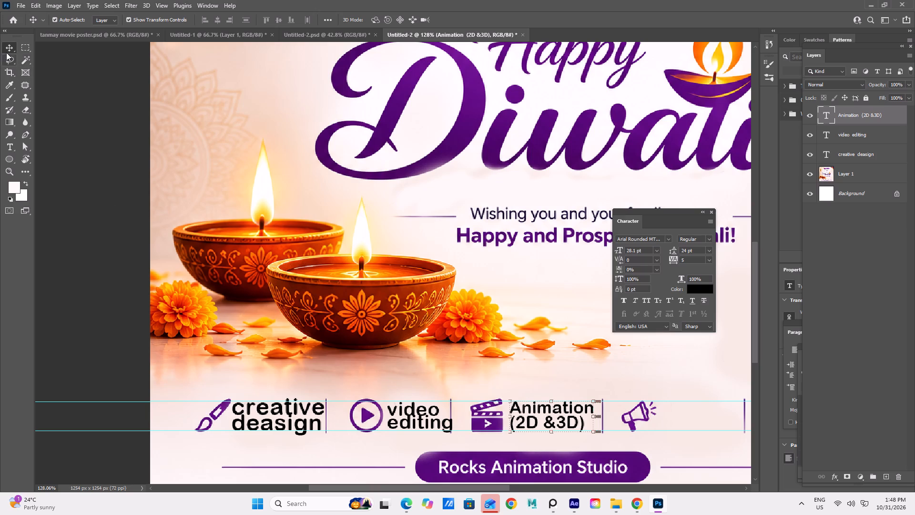
pyautogui.click(6, 45)
pyautogui.click(58, 154)
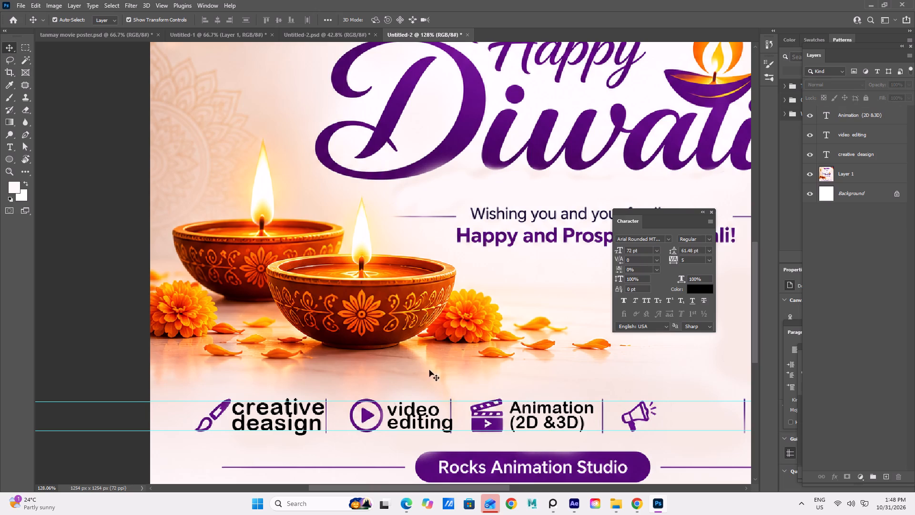
pyautogui.keyDown('alt'); pyautogui.scroll(-5, 427, 359); pyautogui.keyUp('alt')
pyautogui.keyDown('alt'); pyautogui.scroll(2, 639, 441); pyautogui.keyUp('alt')
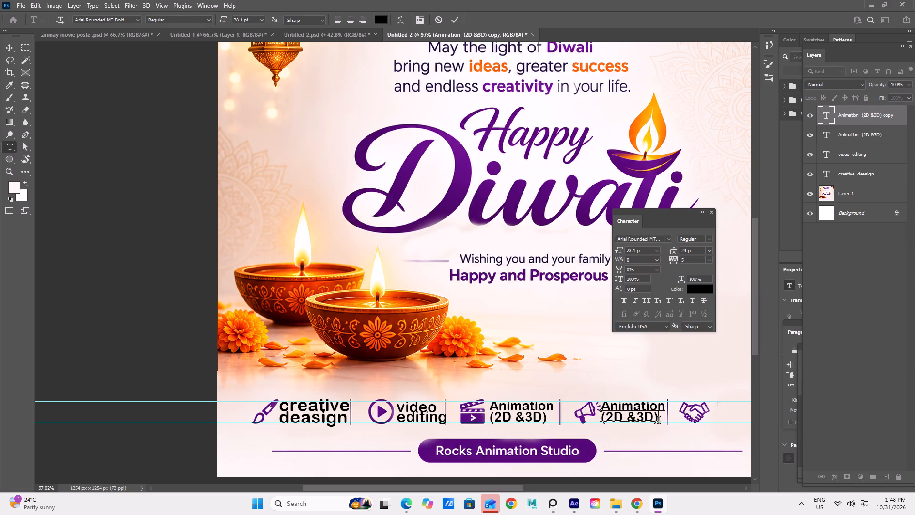
pyautogui.press('BackSpace')
pyautogui.press('BackSpace')
pyautogui.press('BackSpace')
pyautogui.press('BackSpace')
pyautogui.press('BackSpace')
pyautogui.press('BackSpace')
pyautogui.press('BackSpace')
pyautogui.press('BackSpace')
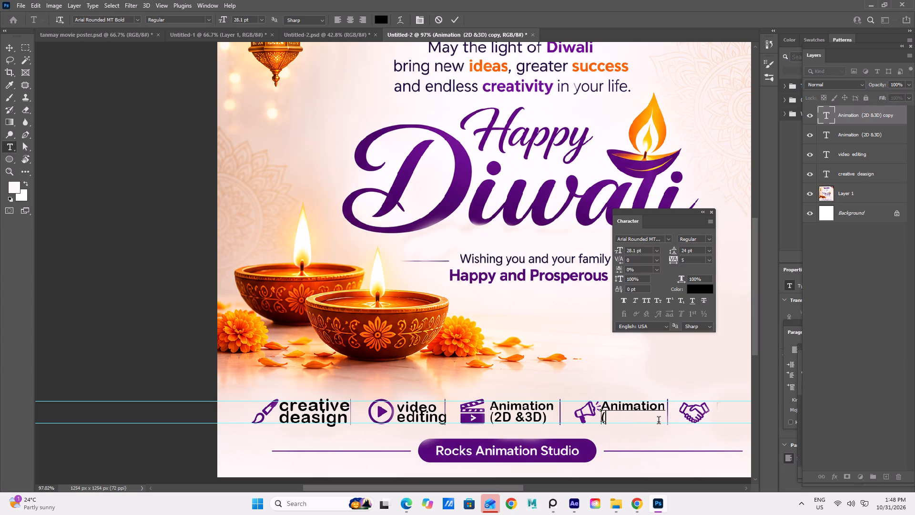
pyautogui.press('BackSpace')
pyautogui.press('BackSpace')
pyautogui.press('BackSpace')
pyautogui.press('BackSpace')
pyautogui.press('BackSpace')
pyautogui.press('BackSpace')
pyautogui.press('BackSpace')
pyautogui.press('BackSpace')
pyautogui.press('BackSpace')
pyautogui.press('BackSpace')
pyautogui.press('BackSpace')
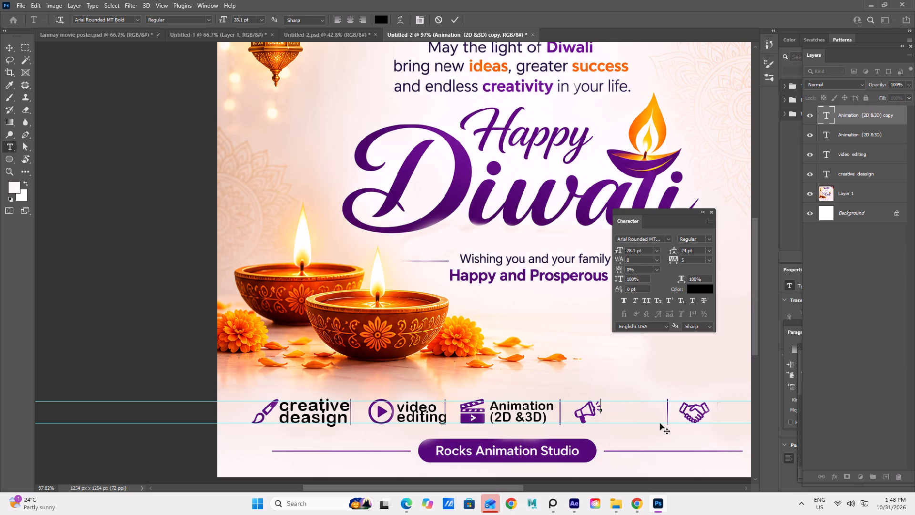
pyautogui.press('d')
pyautogui.press('i')
pyautogui.write('GI')
pyautogui.press('t')
pyautogui.press('a')
pyautogui.press('l')
pyautogui.press('space')
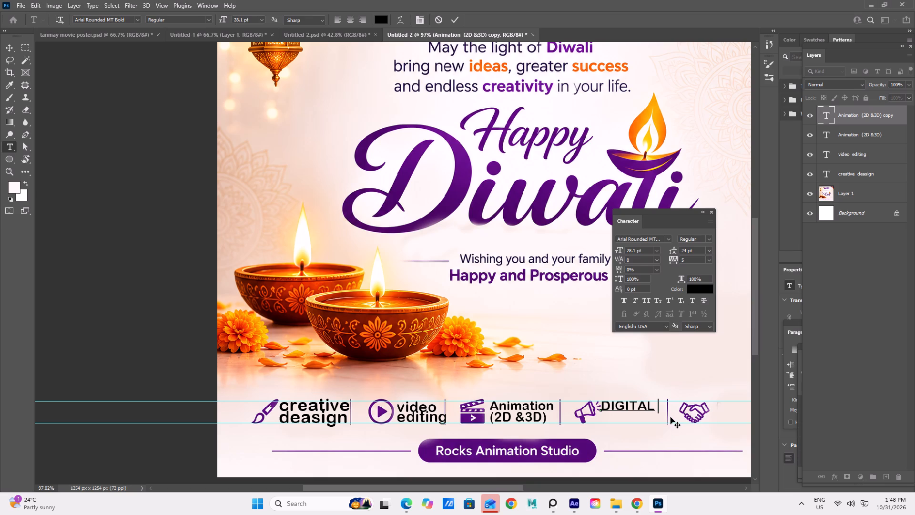
pyautogui.press('Return')
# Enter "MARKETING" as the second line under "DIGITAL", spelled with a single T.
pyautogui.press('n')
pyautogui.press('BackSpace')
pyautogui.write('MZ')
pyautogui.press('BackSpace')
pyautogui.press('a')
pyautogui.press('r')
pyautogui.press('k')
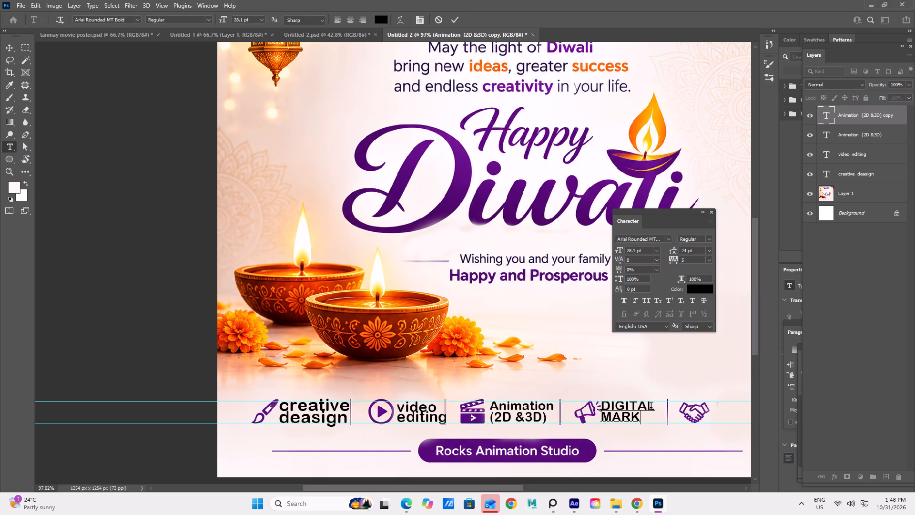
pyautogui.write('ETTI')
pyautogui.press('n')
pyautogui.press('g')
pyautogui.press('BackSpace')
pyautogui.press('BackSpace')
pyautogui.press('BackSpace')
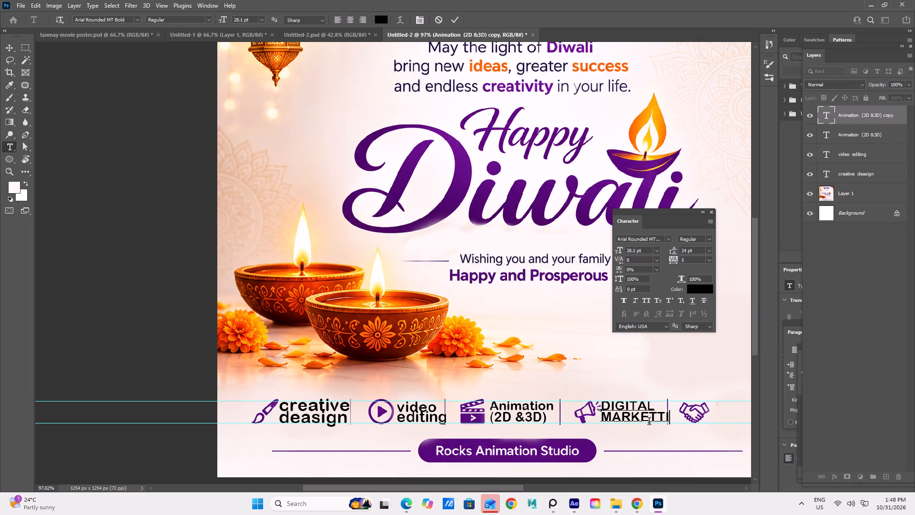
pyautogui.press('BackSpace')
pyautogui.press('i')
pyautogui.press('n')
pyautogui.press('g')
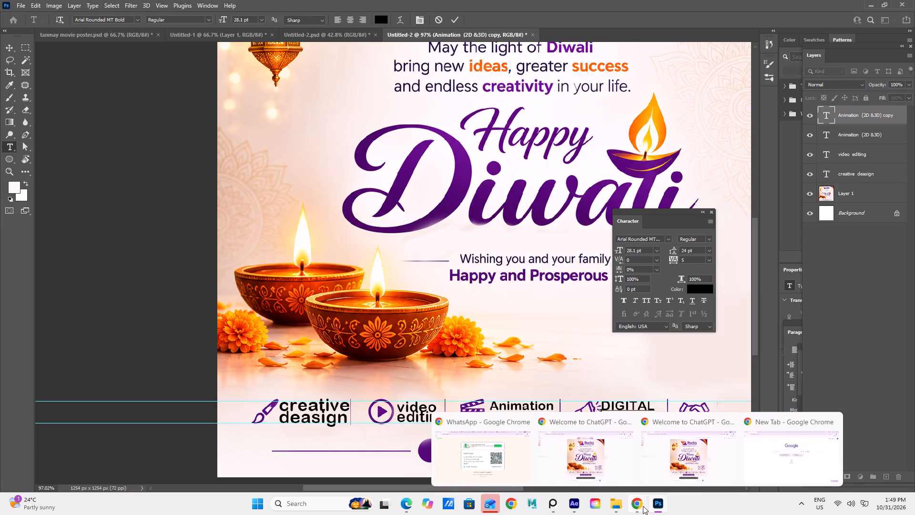
# Check the "Digital Marketing" label in the ChatGPT Diwali image in Chrome and return to Photoshop.
pyautogui.click(597, 443)
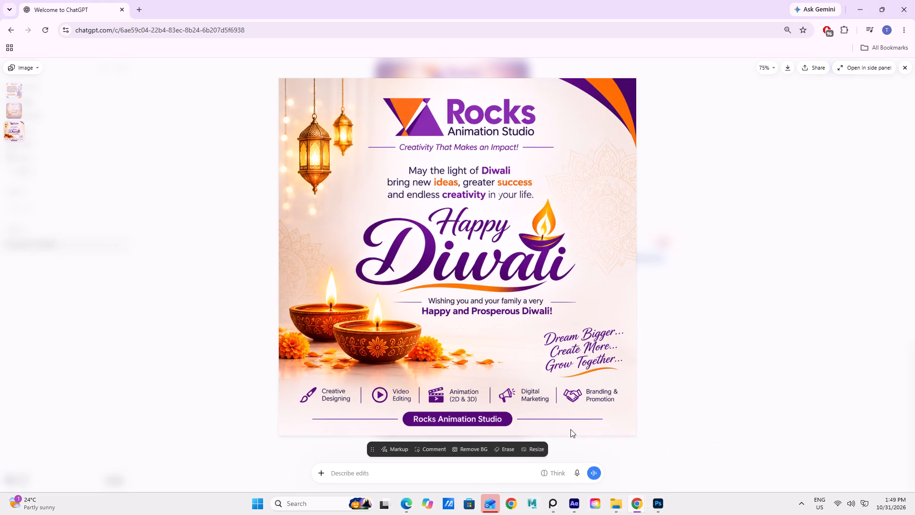
pyautogui.click(648, 506)
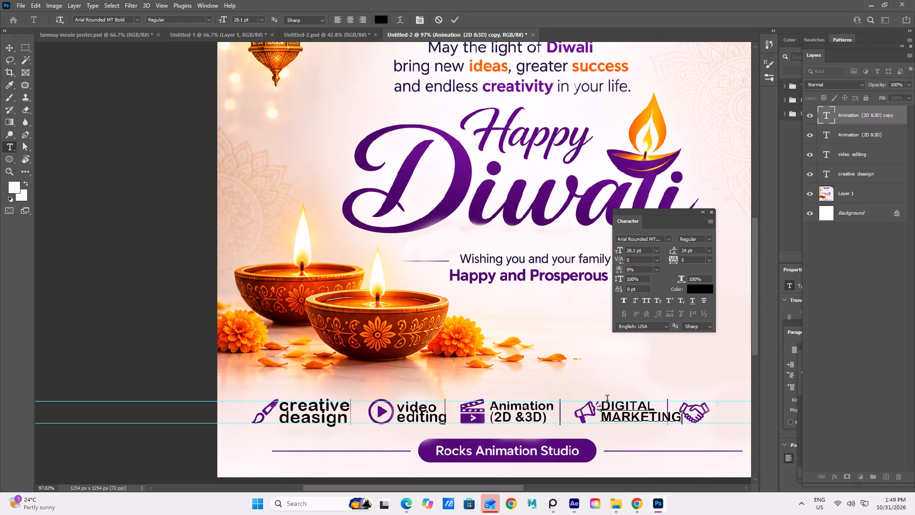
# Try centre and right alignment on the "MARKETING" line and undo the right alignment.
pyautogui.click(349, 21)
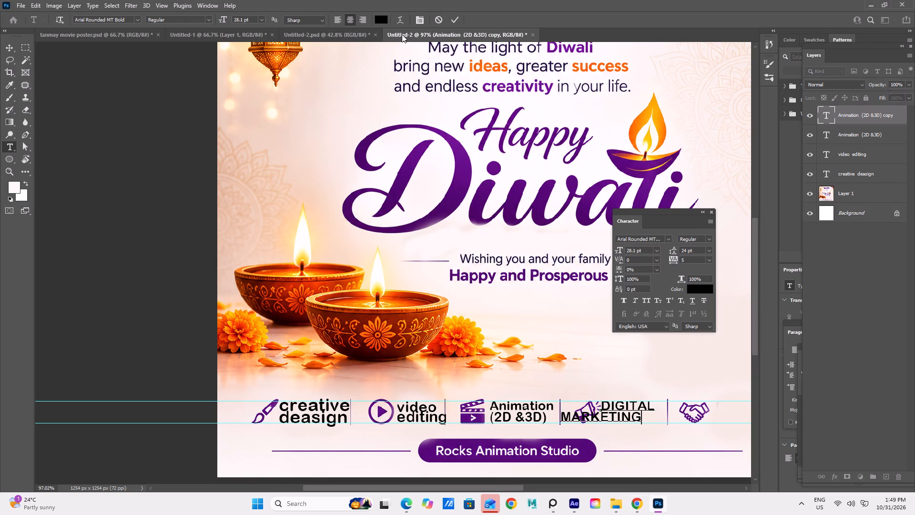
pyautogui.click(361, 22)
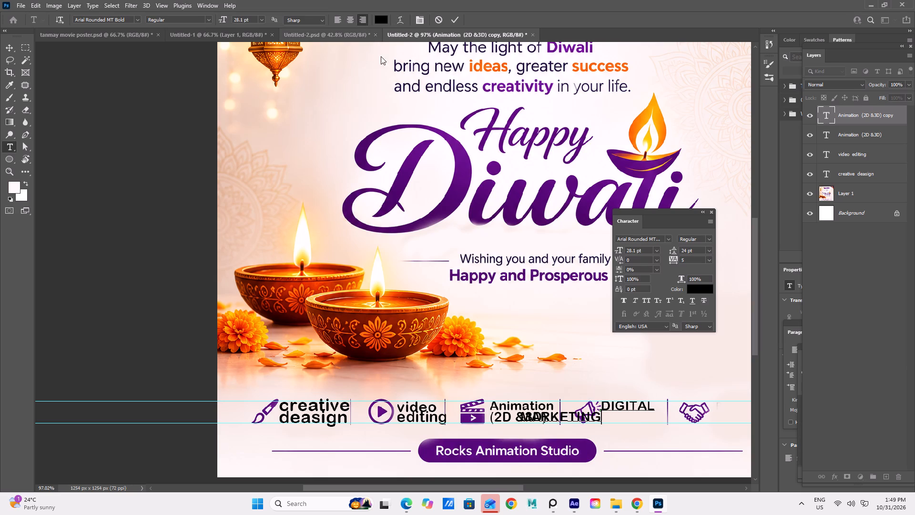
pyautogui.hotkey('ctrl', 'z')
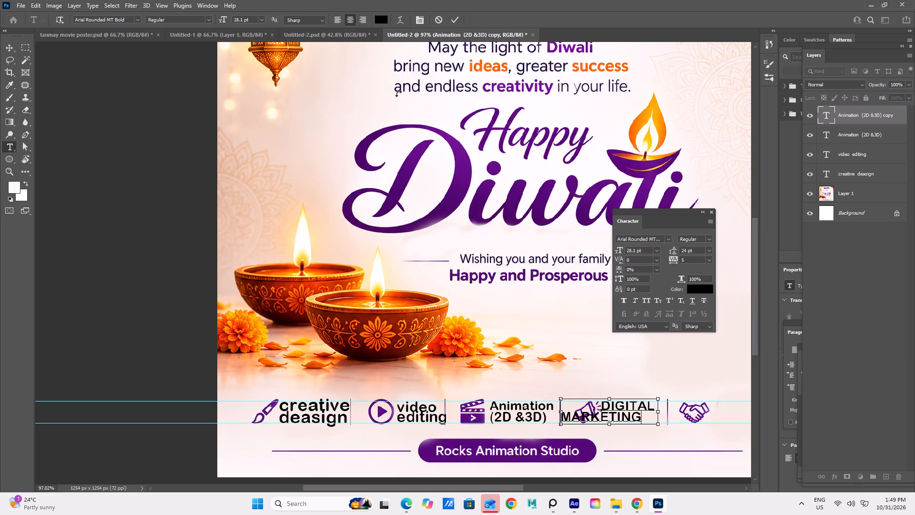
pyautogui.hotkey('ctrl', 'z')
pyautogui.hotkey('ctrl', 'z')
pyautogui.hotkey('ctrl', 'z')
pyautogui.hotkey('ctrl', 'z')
# Delete the word "MARKETING" from the label beside the megaphone, leaving only "DIGITAL", and finish the text edit.
pyautogui.press('BackSpace')
pyautogui.press('BackSpace')
pyautogui.press('BackSpace')
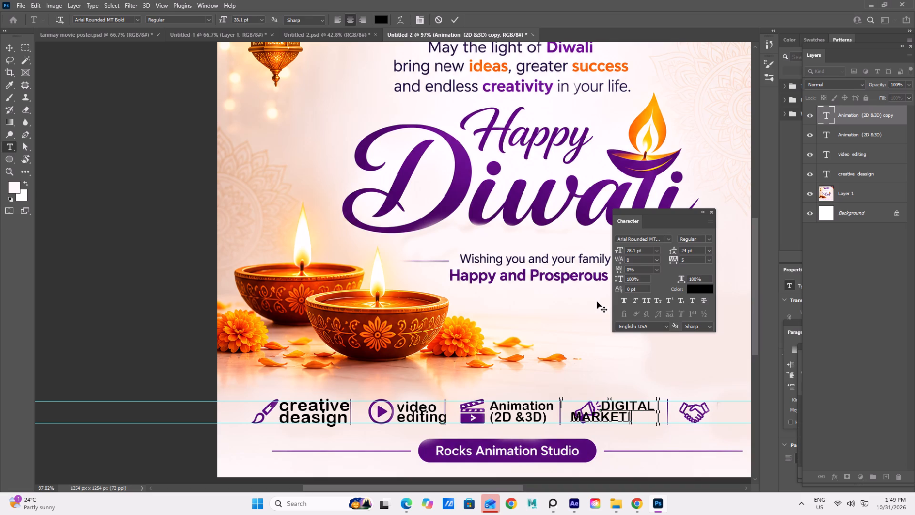
pyautogui.press('BackSpace')
pyautogui.press('BackSpace')
pyautogui.press('BackSpace')
pyautogui.press('BackSpace')
pyautogui.press('BackSpace')
pyautogui.press('BackSpace')
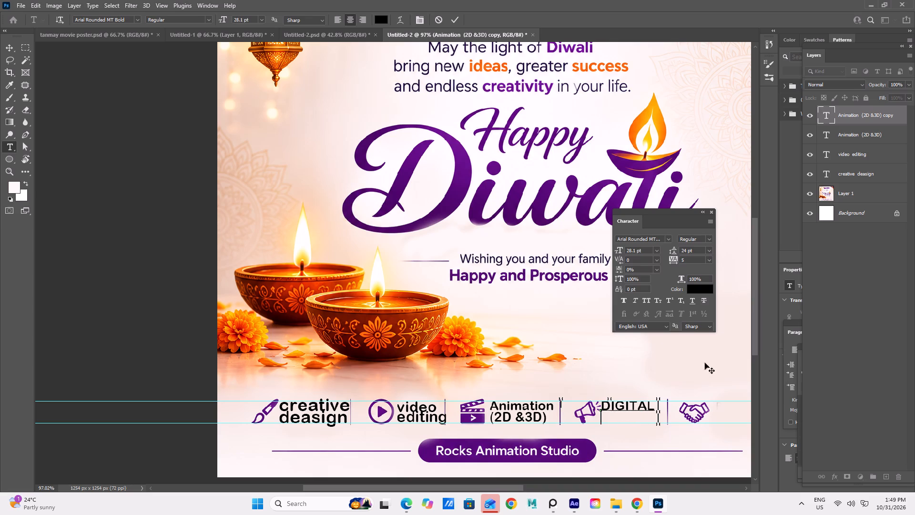
pyautogui.click(673, 429)
pyautogui.click(11, 48)
pyautogui.click(98, 94)
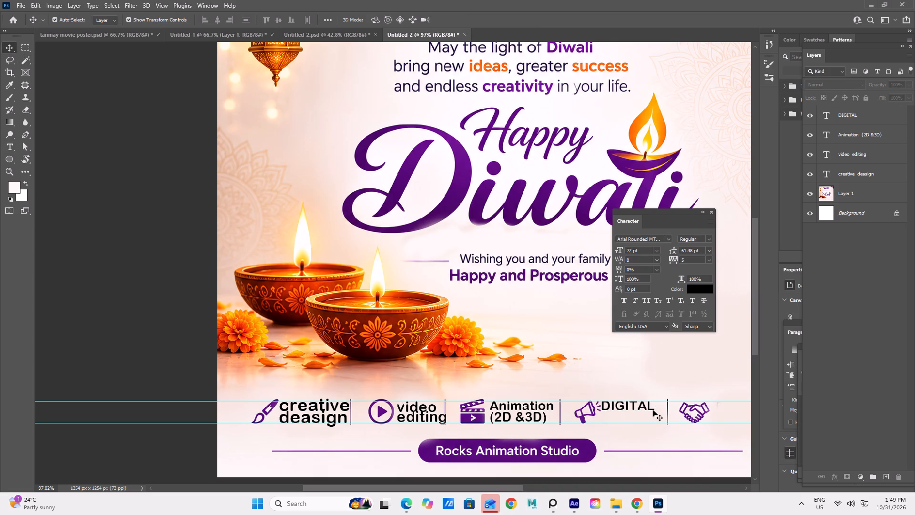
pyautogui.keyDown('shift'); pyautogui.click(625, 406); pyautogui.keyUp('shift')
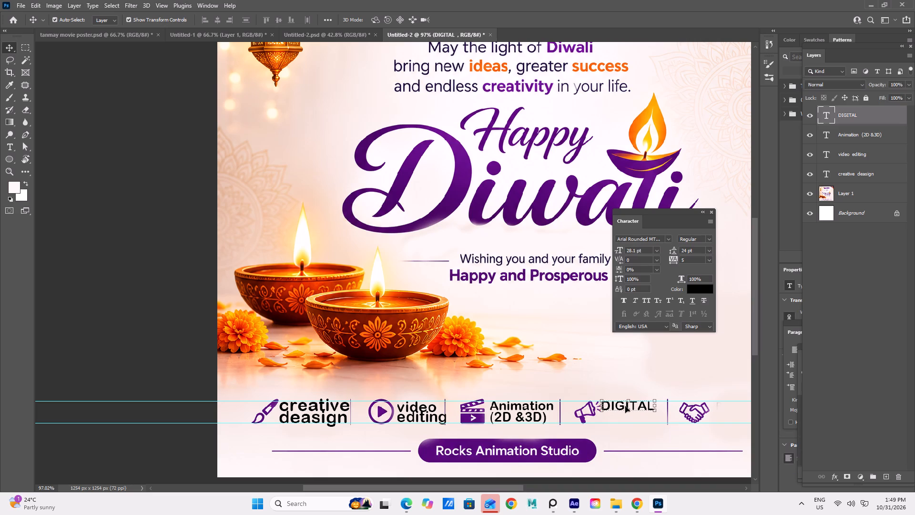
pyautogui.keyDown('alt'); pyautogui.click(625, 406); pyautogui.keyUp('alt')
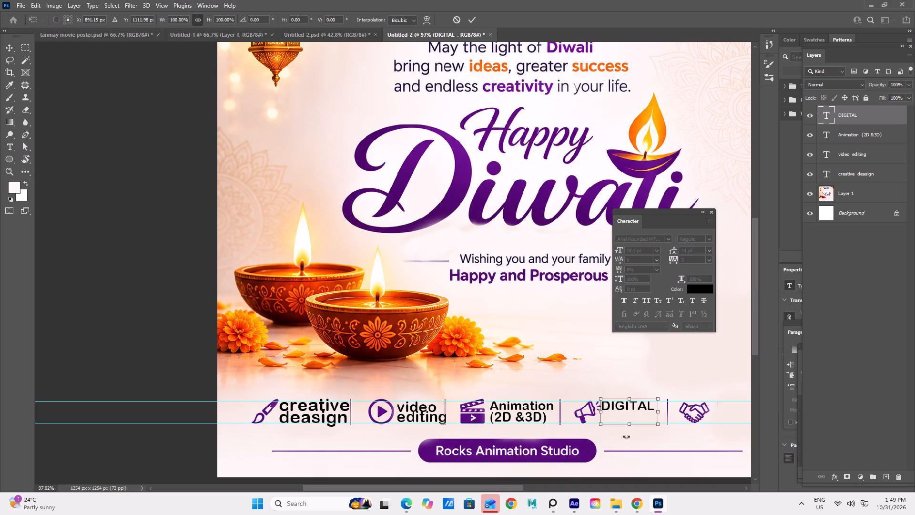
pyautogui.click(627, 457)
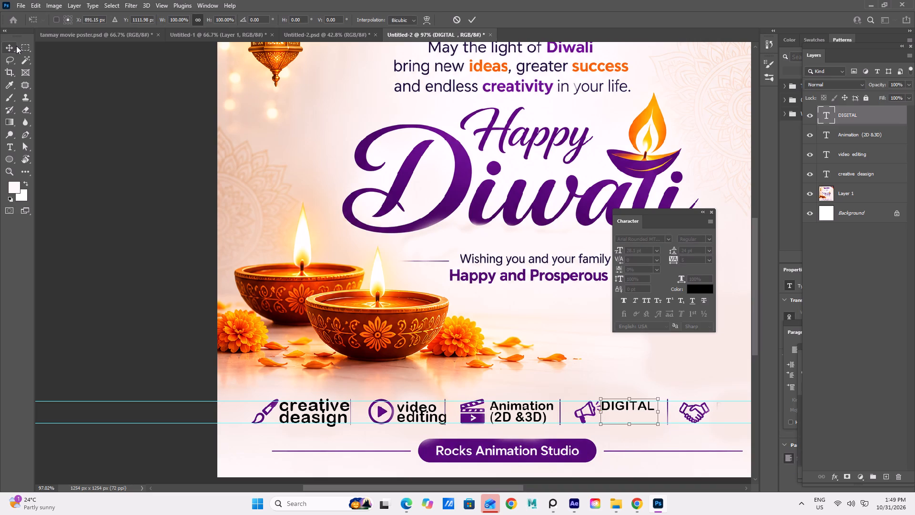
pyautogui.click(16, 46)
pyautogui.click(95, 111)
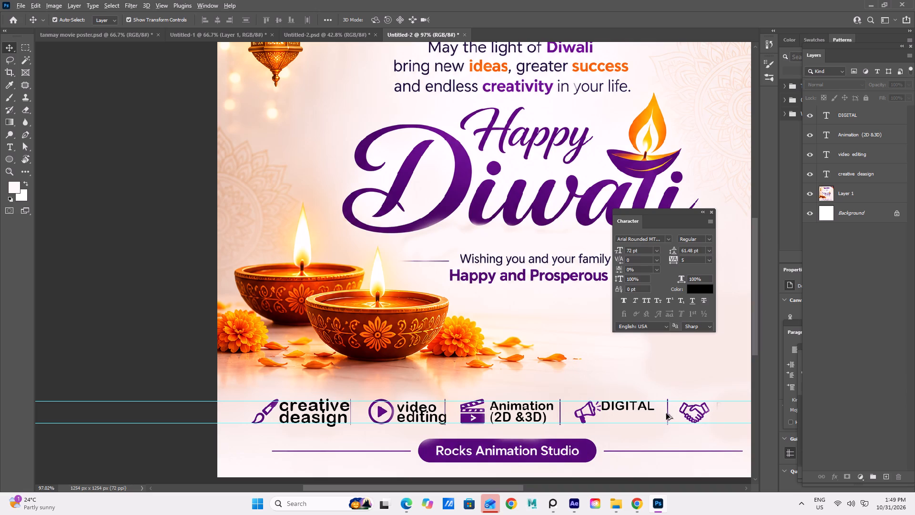
# Duplicate the "DIGITAL" label directly below itself beside the megaphone icon, as a separate second line.
pyautogui.keyDown('alt'); pyautogui.moveTo(637, 404); pyautogui.dragTo(635, 417); pyautogui.keyUp('alt')
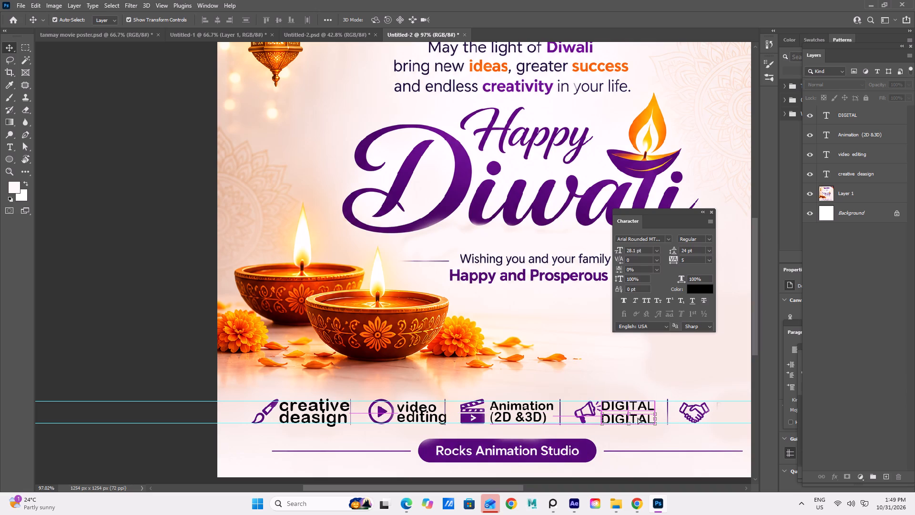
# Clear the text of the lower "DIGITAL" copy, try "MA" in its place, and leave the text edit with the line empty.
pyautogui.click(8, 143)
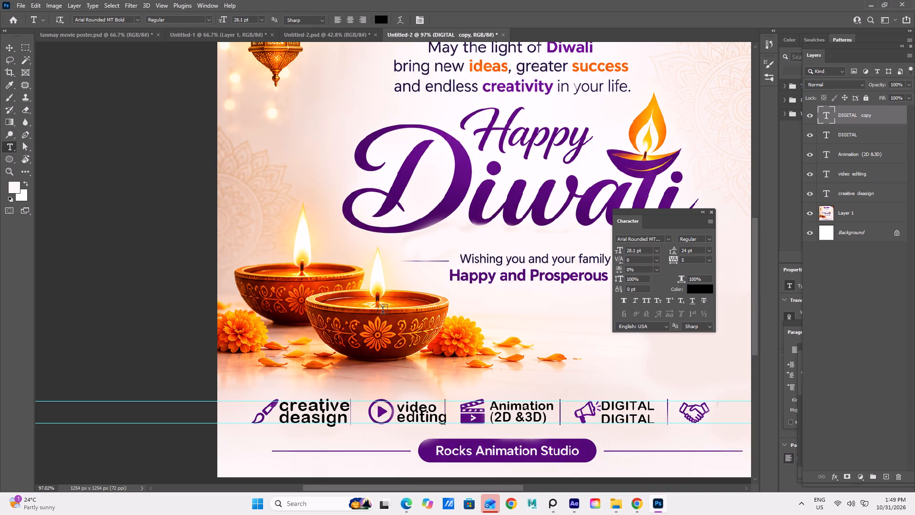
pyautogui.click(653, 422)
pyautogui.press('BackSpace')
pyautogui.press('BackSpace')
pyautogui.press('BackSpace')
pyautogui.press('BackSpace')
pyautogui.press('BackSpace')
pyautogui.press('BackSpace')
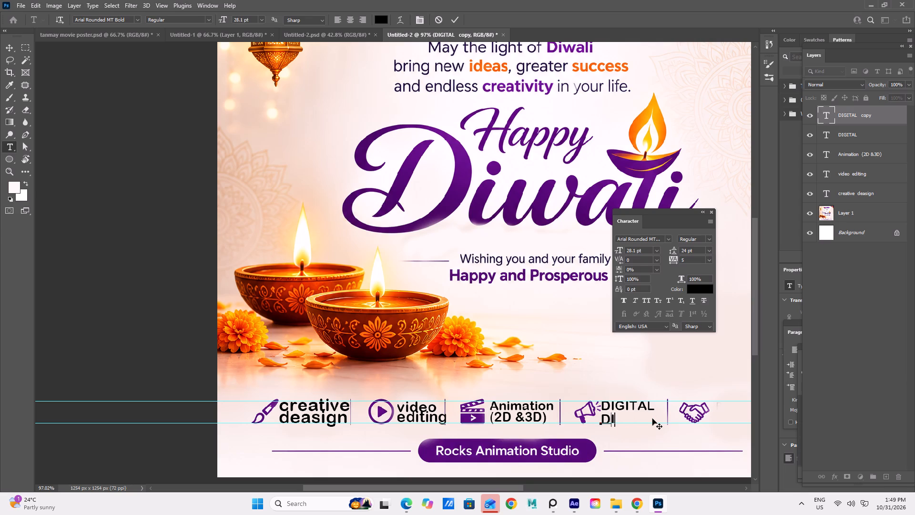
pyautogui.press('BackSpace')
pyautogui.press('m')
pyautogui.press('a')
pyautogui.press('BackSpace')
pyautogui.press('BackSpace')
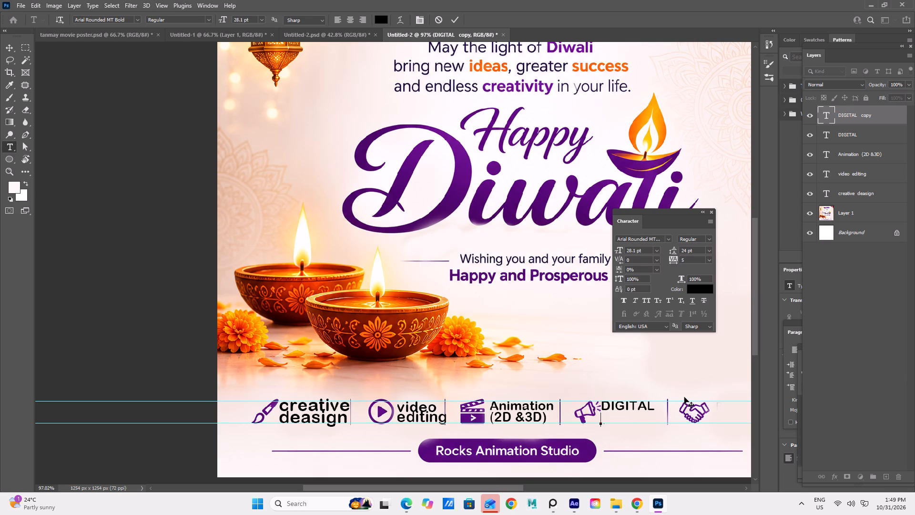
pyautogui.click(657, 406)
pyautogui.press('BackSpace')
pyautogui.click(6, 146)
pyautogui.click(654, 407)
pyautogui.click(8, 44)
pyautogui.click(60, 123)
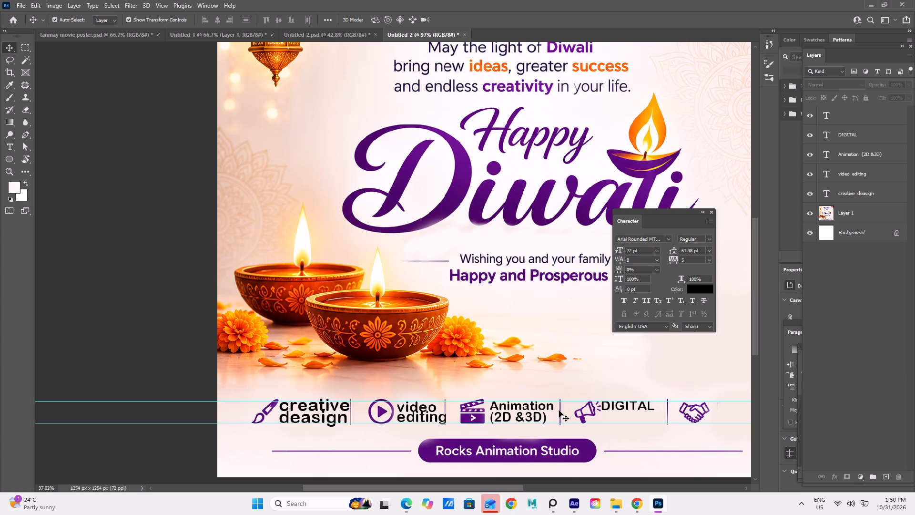
# Nudge the remaining "DIGITAL" label to the right, leaving a clear gap after the megaphone icon.
pyautogui.press('Right')
pyautogui.press('Right')
pyautogui.press('Right')
pyautogui.click(625, 409)
pyautogui.press('Right')
pyautogui.press('Right')
pyautogui.press('Right')
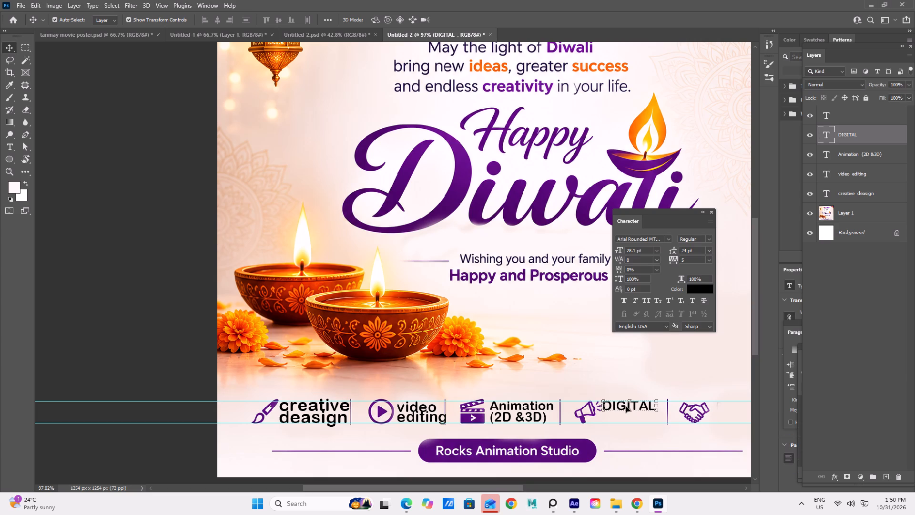
pyautogui.press('Right')
pyautogui.press('Right')
pyautogui.press('Right')
pyautogui.press('Right')
pyautogui.press('Right')
pyautogui.press('Right')
pyautogui.press('Right')
pyautogui.press('Right')
pyautogui.press('Right')
pyautogui.press('Right')
pyautogui.press('Right')
pyautogui.press('Right')
pyautogui.press('Right')
pyautogui.press('Right')
pyautogui.press('Right')
pyautogui.press('Right')
pyautogui.press('Right')
pyautogui.press('Right')
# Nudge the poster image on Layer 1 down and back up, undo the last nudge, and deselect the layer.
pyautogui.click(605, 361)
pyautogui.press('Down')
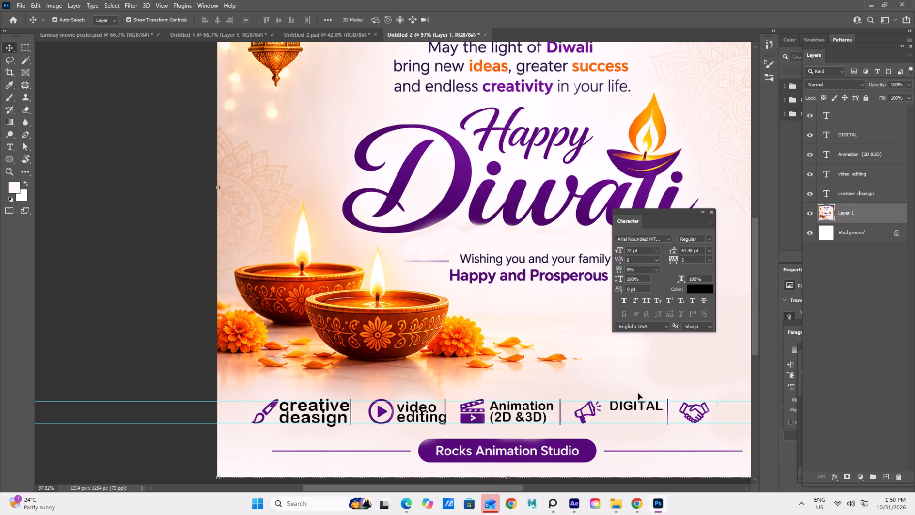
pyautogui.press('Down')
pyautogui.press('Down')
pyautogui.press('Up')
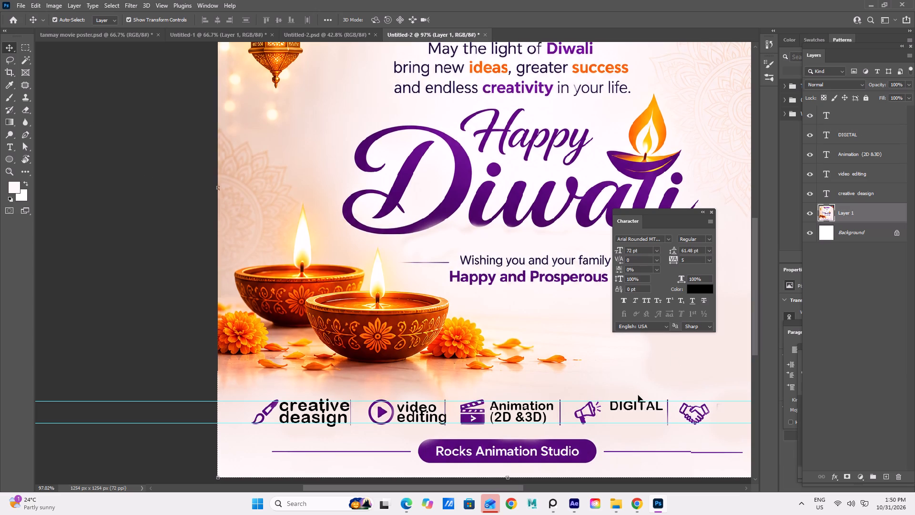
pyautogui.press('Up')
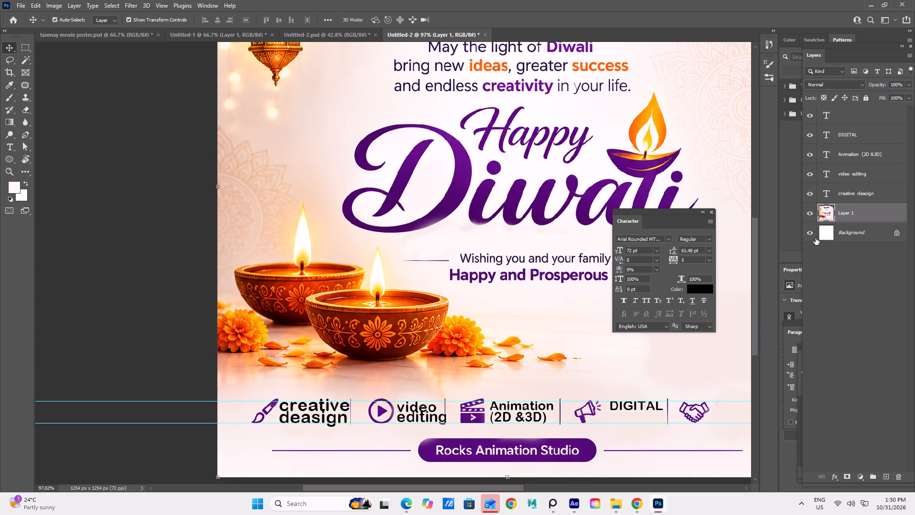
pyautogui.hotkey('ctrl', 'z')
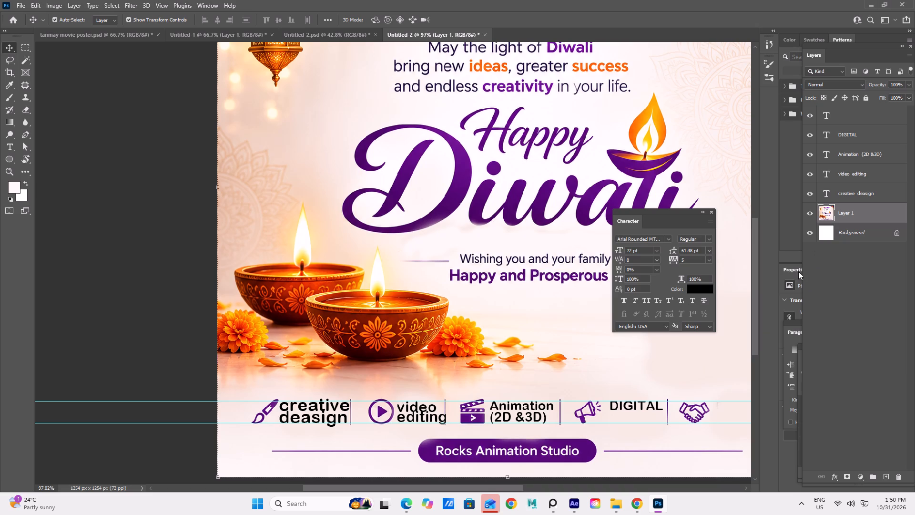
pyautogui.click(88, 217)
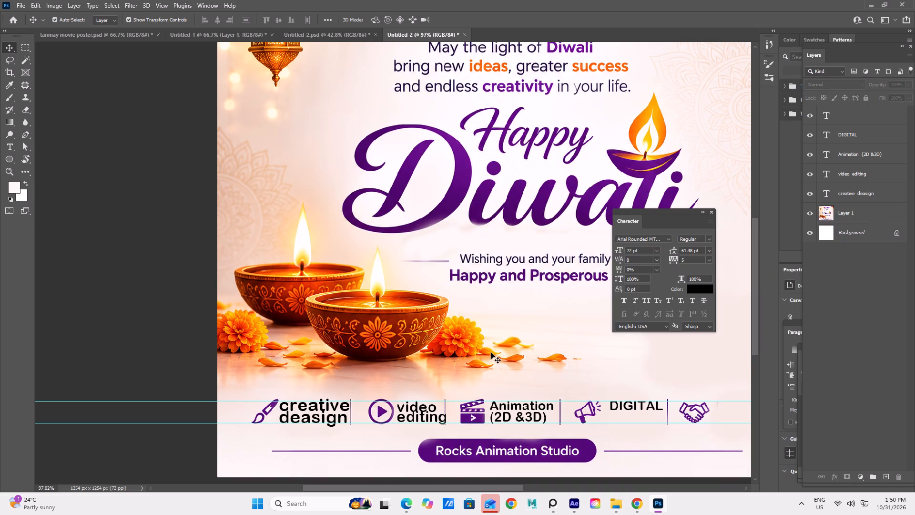
# Duplicate the "DIGITAL" label just below itself as a second line beside the megaphone icon.
pyautogui.keyDown('alt'); pyautogui.moveTo(640, 406); pyautogui.dragTo(645, 424); pyautogui.keyUp('alt')
# Replace the text of the lower "DIGITAL" copy with "MARKETING" and finish the text edit.
pyautogui.click(9, 144)
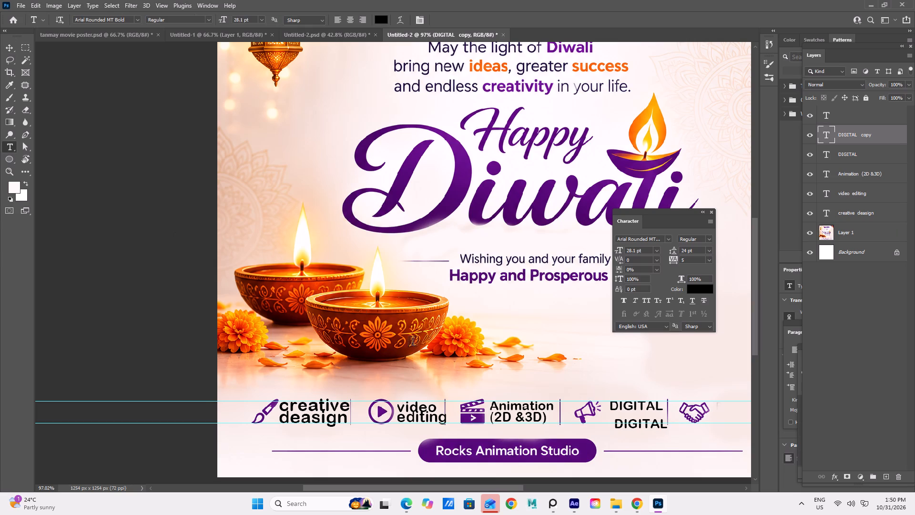
pyautogui.click(669, 426)
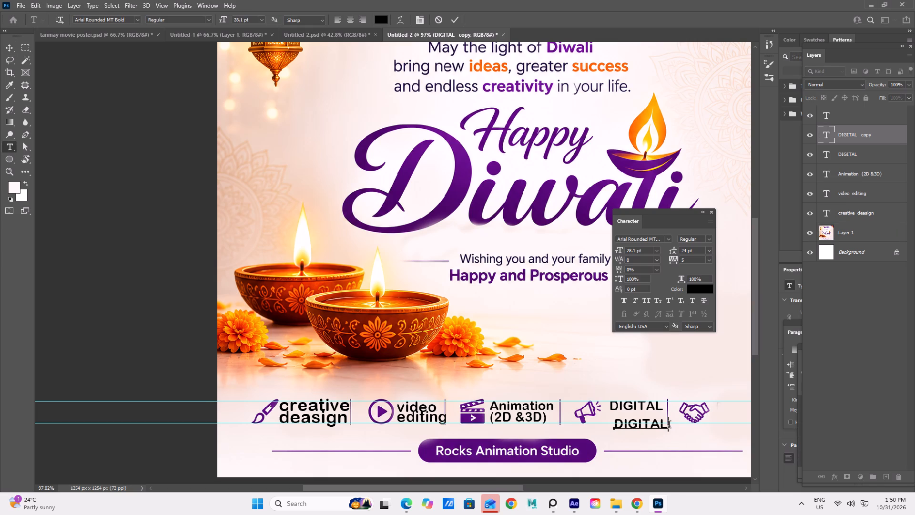
pyautogui.press('BackSpace')
pyautogui.press('BackSpace')
pyautogui.press('BackSpace')
pyautogui.press('BackSpace')
pyautogui.press('BackSpace')
pyautogui.press('BackSpace')
pyautogui.press('BackSpace')
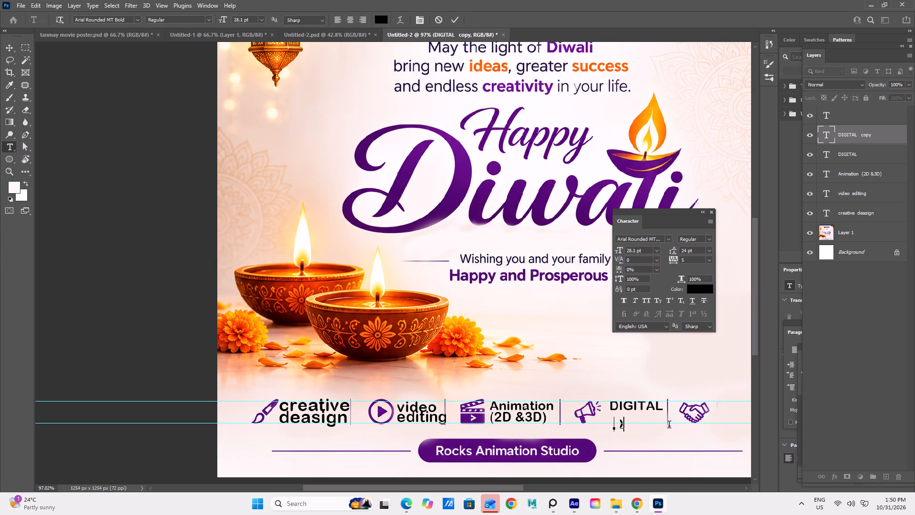
pyautogui.write('MA')
pyautogui.press('r')
pyautogui.press('k')
pyautogui.write('ETI')
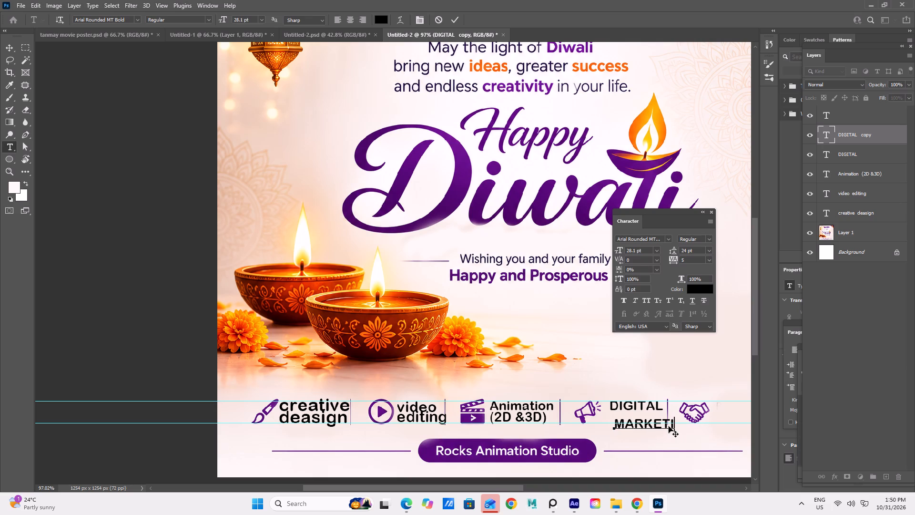
pyautogui.write('NG')
pyautogui.click(11, 45)
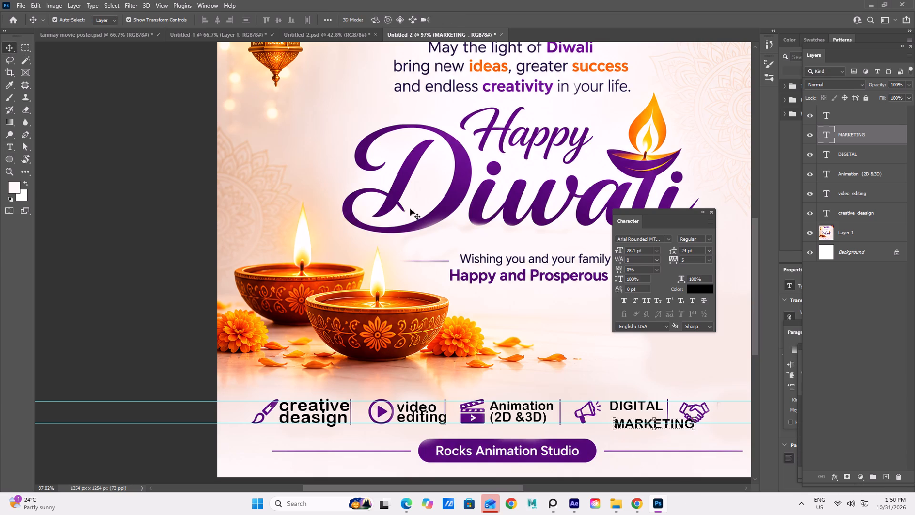
# Align the "MARKETING" and "DIGITAL" text layers by their horizontal centers and group the two layers.
pyautogui.keyDown('shift'); pyautogui.click(645, 411); pyautogui.keyUp('shift')
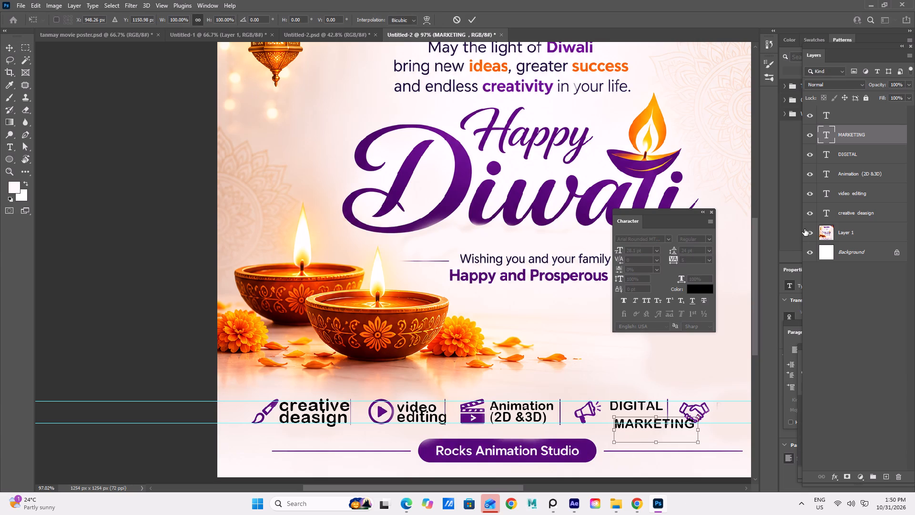
pyautogui.keyDown('shift'); pyautogui.click(858, 155); pyautogui.keyUp('shift')
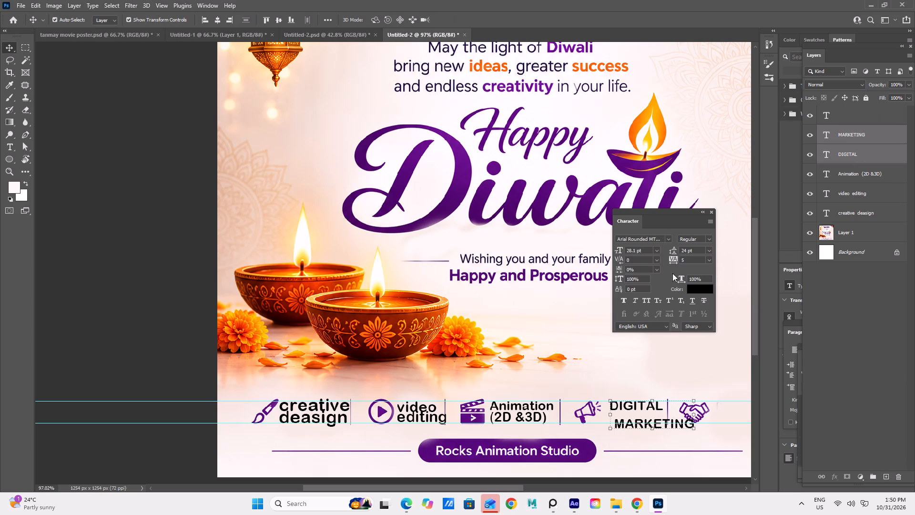
pyautogui.click(218, 22)
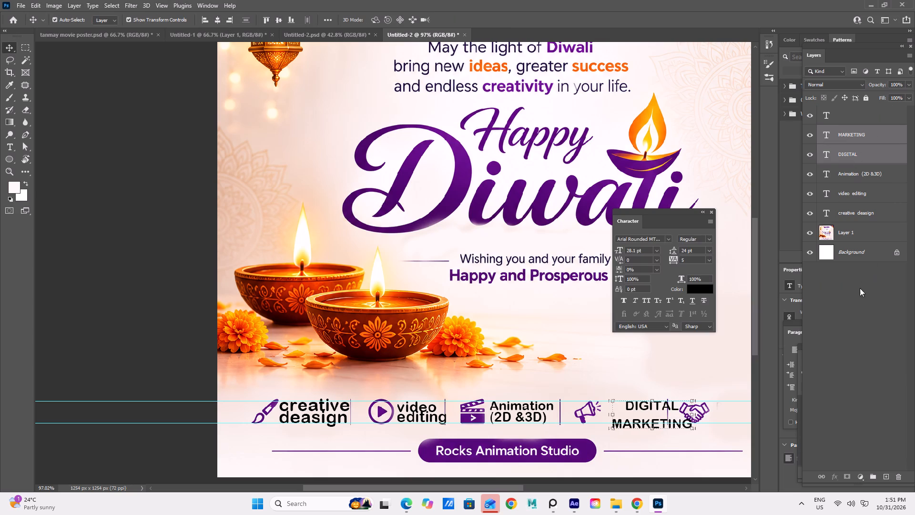
pyautogui.click(871, 476)
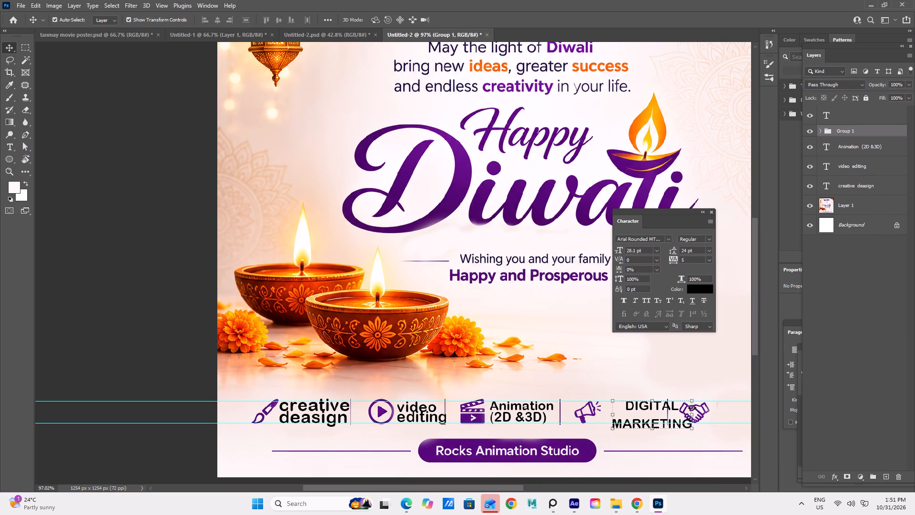
# Scale the "DIGITAL MARKETING" group down proportionally to about 69% so it fits before the divider beside the handshake icon.
pyautogui.hotkey('ctrl', 't')
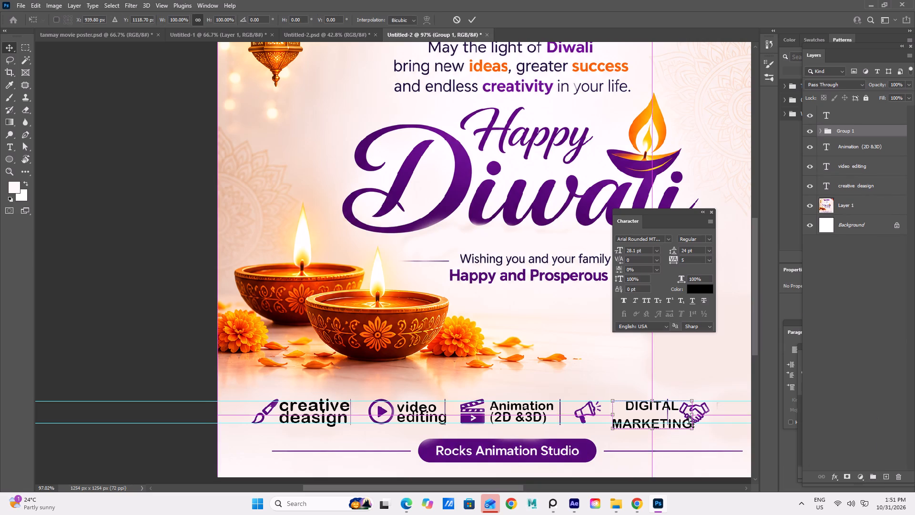
pyautogui.moveTo(693, 427); pyautogui.dragTo(671, 415)
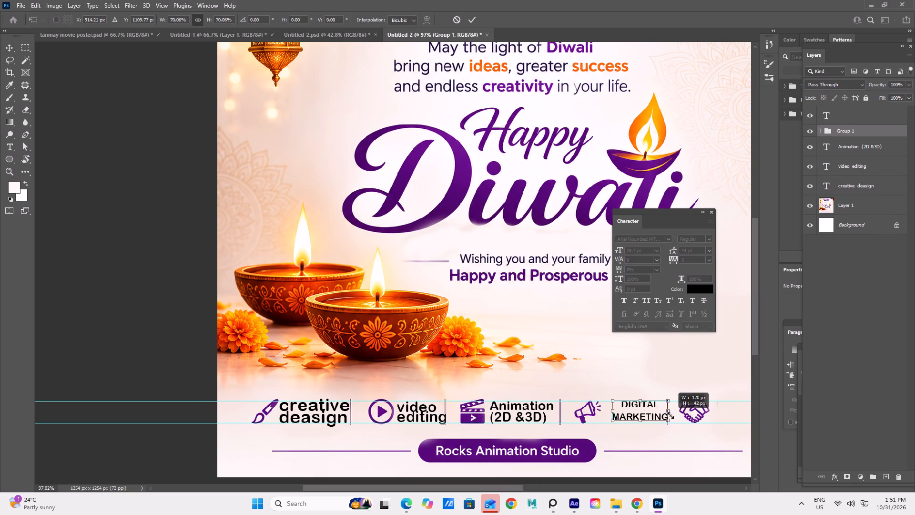
pyautogui.moveTo(671, 415); pyautogui.dragTo(675, 420)
pyautogui.click(663, 418)
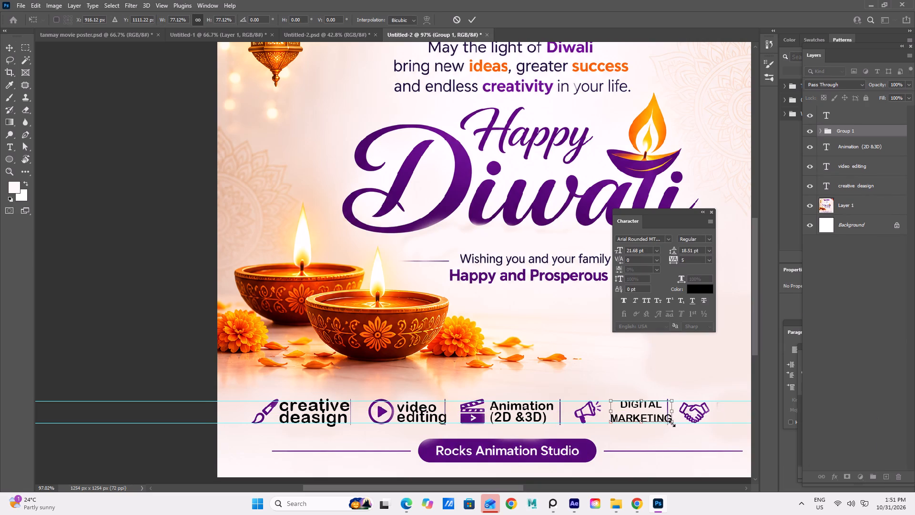
pyautogui.moveTo(672, 423); pyautogui.dragTo(663, 427)
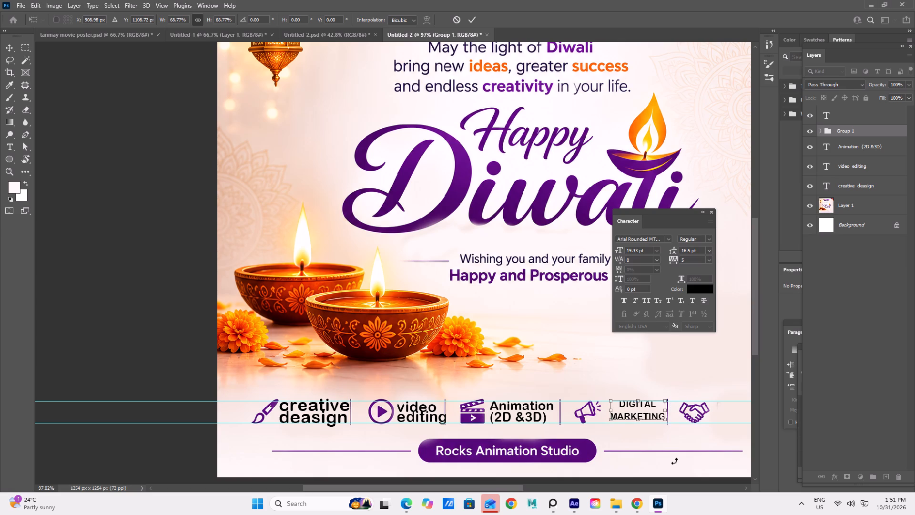
# Nudge the "DIGITAL MARKETING" group about 5 px left and 2 px down, centering it between the guides beside the megaphone icon.
pyautogui.press('Left')
pyautogui.press('Left')
pyautogui.press('Left')
pyautogui.press('Left')
pyautogui.press('Left')
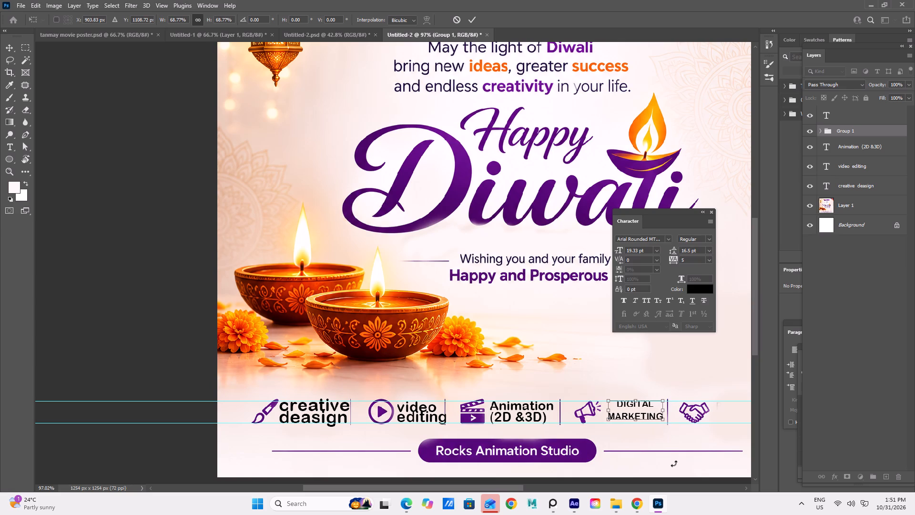
pyautogui.press('Down')
pyautogui.press('Down')
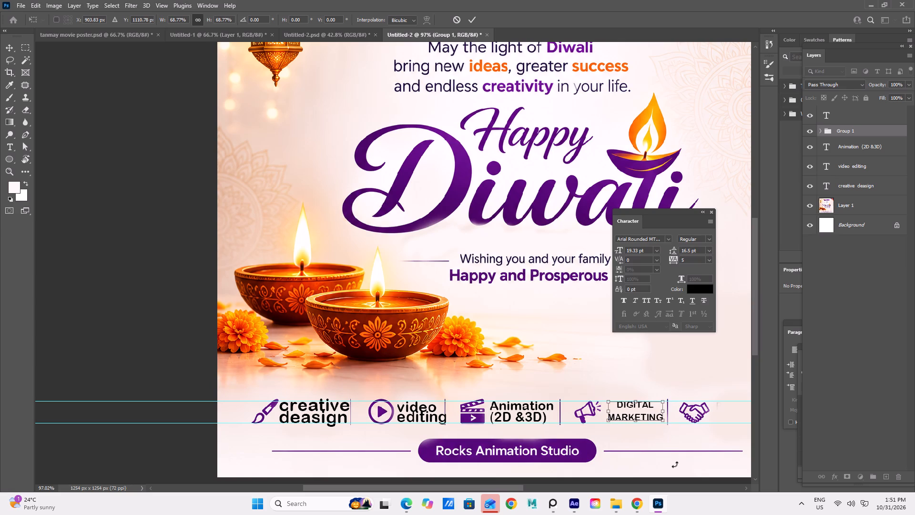
# Enlarge the "DIGITAL MARKETING" group proportionally to about 76%, nudge it left to clear the divider, and apply the transform.
pyautogui.keyDown('alt'); pyautogui.scroll(5, 667, 436); pyautogui.keyUp('alt')
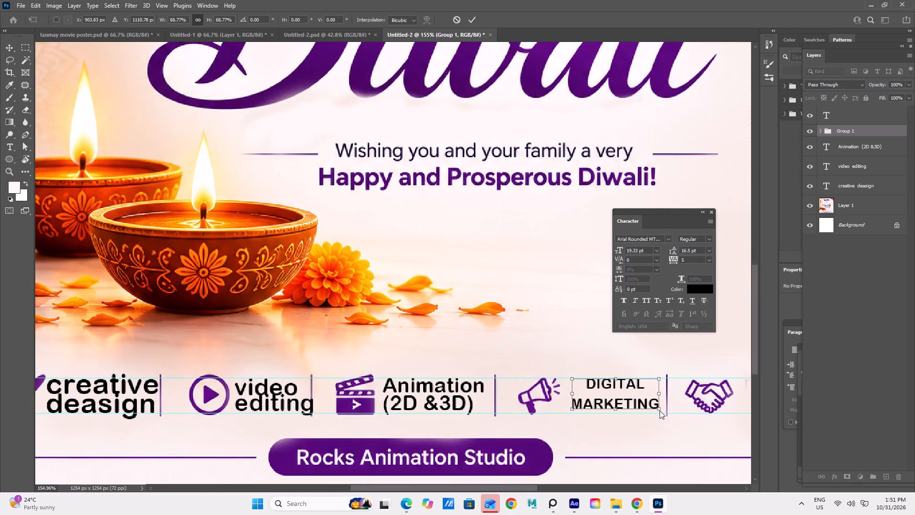
pyautogui.click(659, 409)
pyautogui.moveTo(657, 407); pyautogui.dragTo(661, 414)
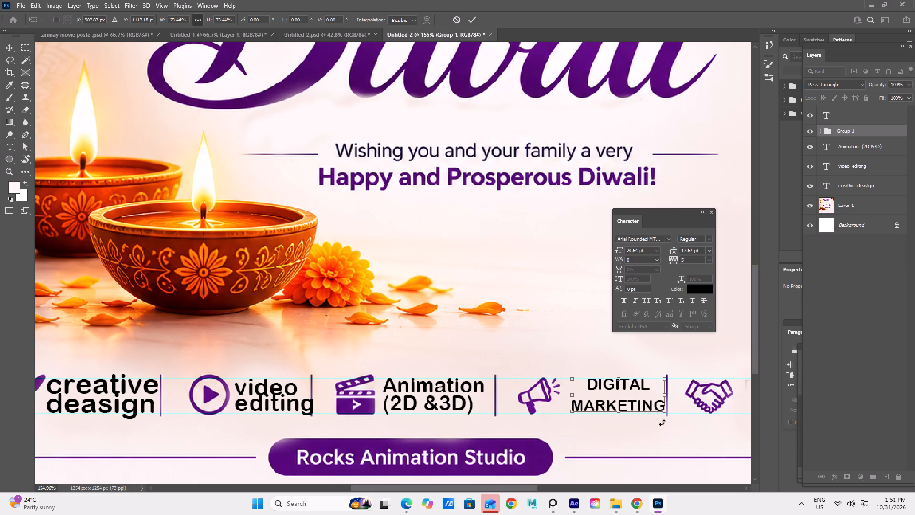
pyautogui.press('Left')
pyautogui.press('Left')
pyautogui.press('Left')
pyautogui.press('Left')
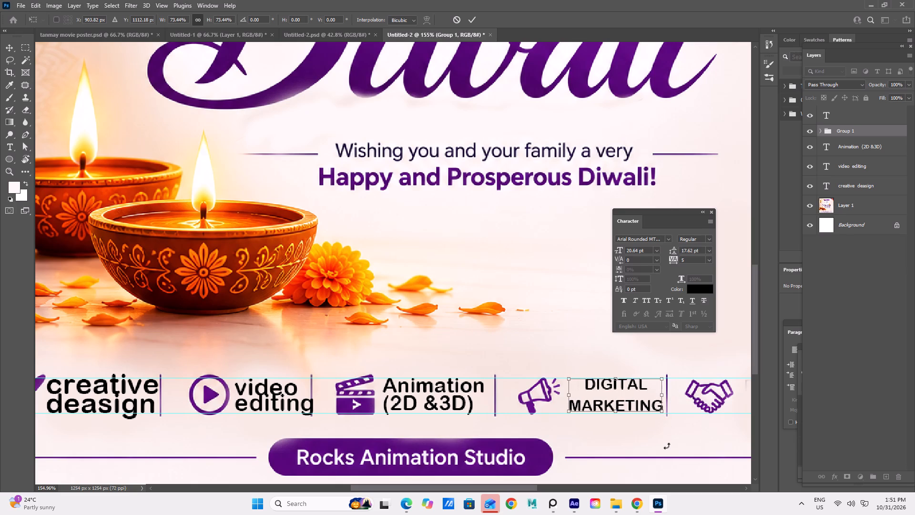
pyautogui.press('Left')
pyautogui.press('Left')
pyautogui.press('Left')
pyautogui.click(659, 411)
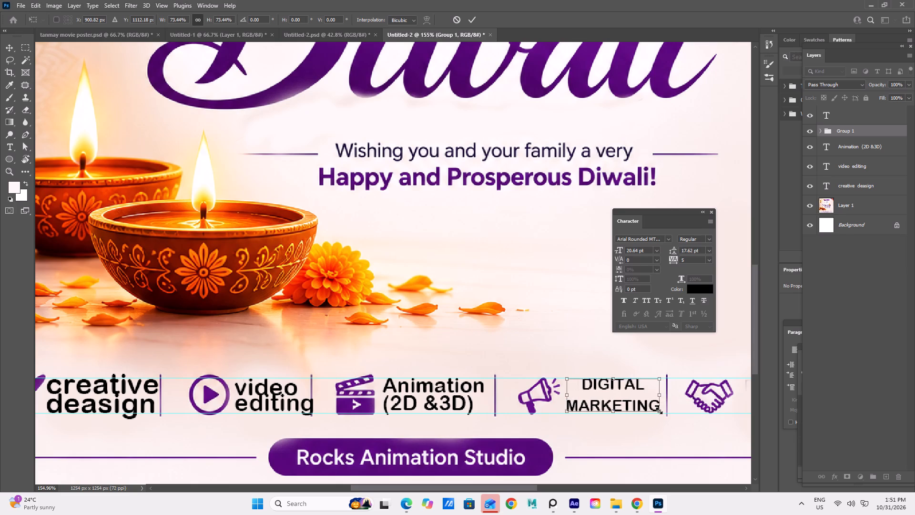
pyautogui.moveTo(660, 411); pyautogui.dragTo(661, 416)
pyautogui.press('Left')
pyautogui.press('Left')
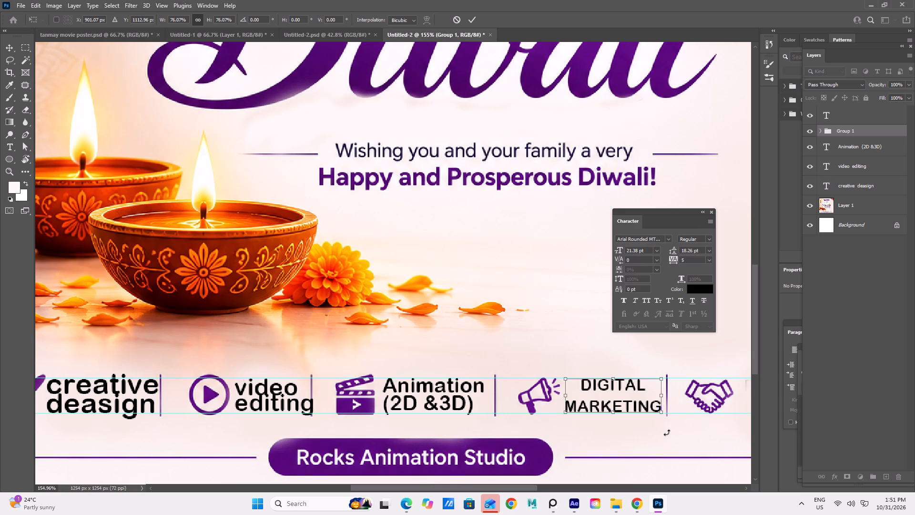
pyautogui.click(656, 441)
pyautogui.click(9, 46)
pyautogui.click(357, 220)
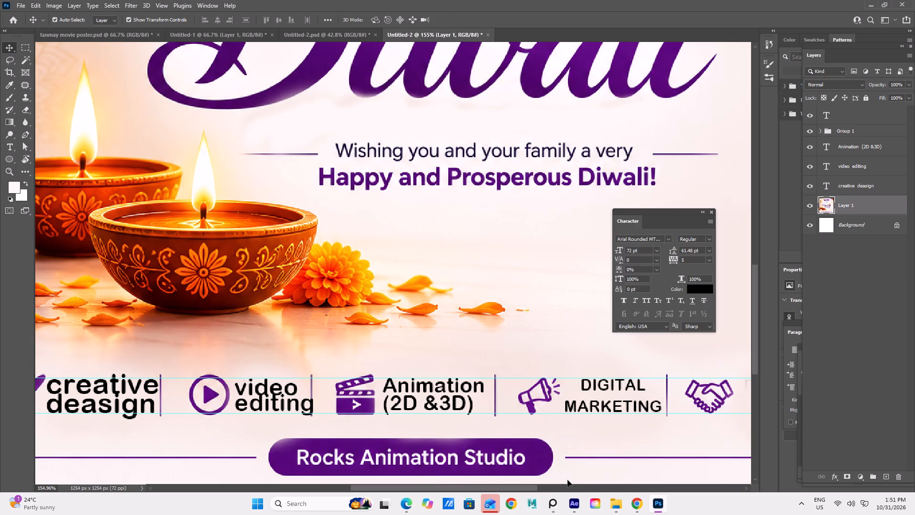
pyautogui.keyDown('alt'); pyautogui.scroll(-5, 578, 438); pyautogui.keyUp('alt')
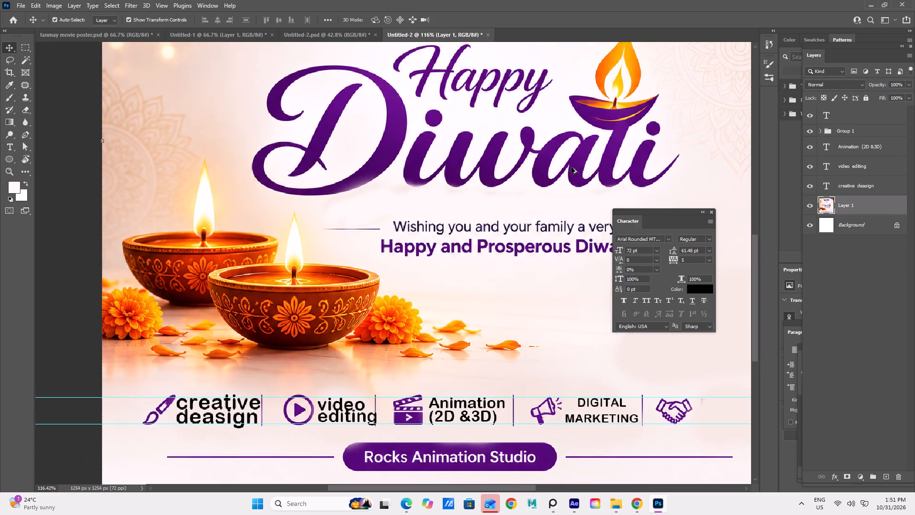
pyautogui.keyDown('alt'); pyautogui.scroll(-3, 574, 169); pyautogui.keyUp('alt')
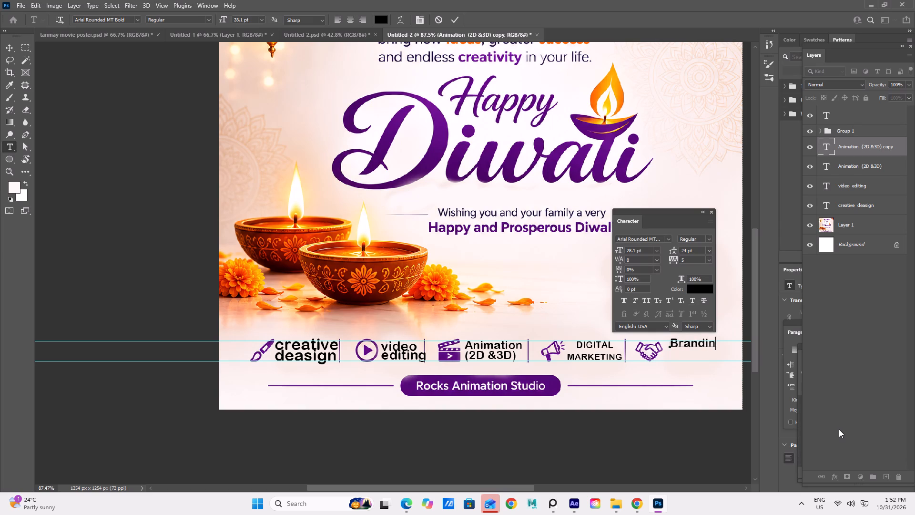
pyautogui.press('space')
pyautogui.press('Return')
pyautogui.hotkey('shift', '&')
pyautogui.press('space')
pyautogui.write('p')
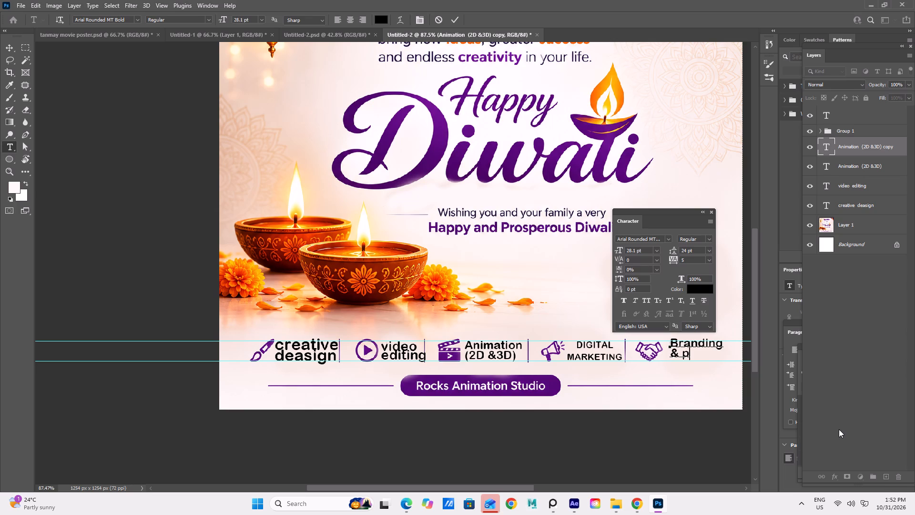
pyautogui.write('romo')
pyautogui.press('t')
pyautogui.press('i')
pyautogui.write('on')
pyautogui.click(2, 52)
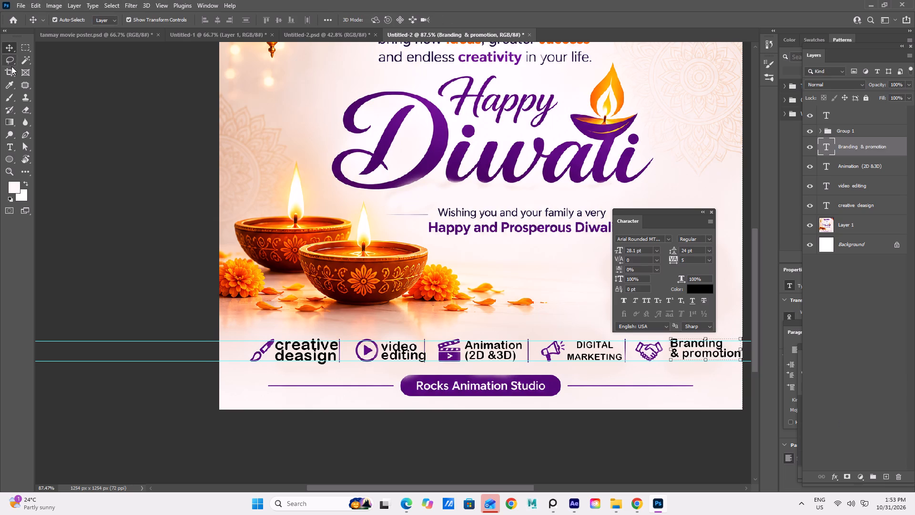
# Enlarge the "Branding & promotion" label proportionally to about 105% beside the handshake icon and apply the transform.
pyautogui.press('ctrl+super+t')
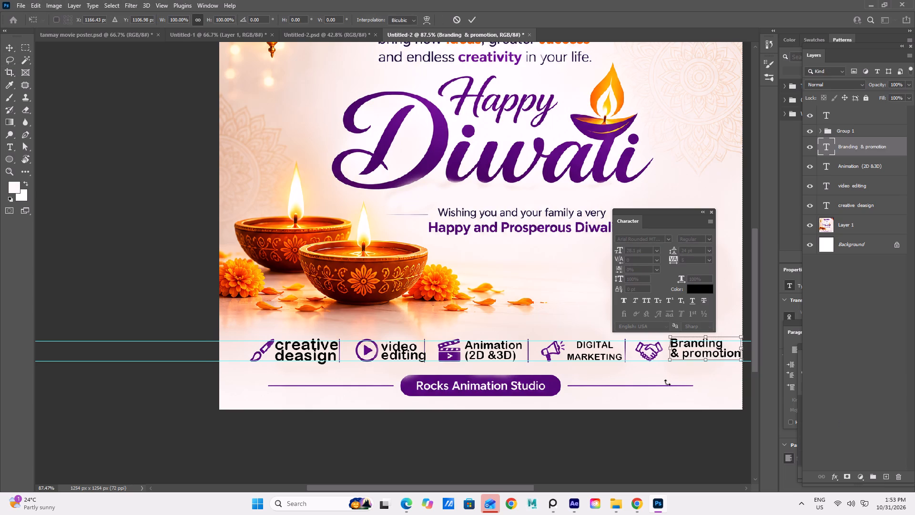
pyautogui.click(704, 358)
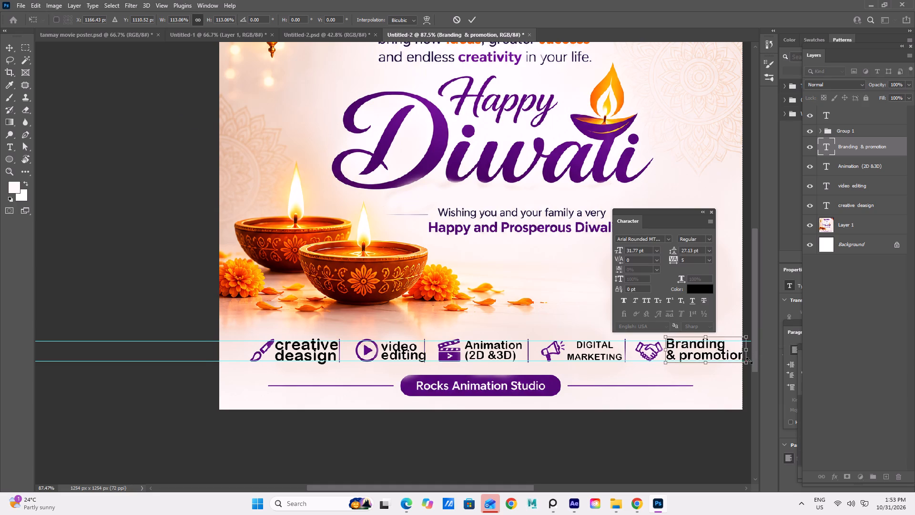
pyautogui.moveTo(746, 361); pyautogui.dragTo(740, 360)
pyautogui.keyDown('alt'); pyautogui.scroll(4, 734, 396); pyautogui.keyUp('alt')
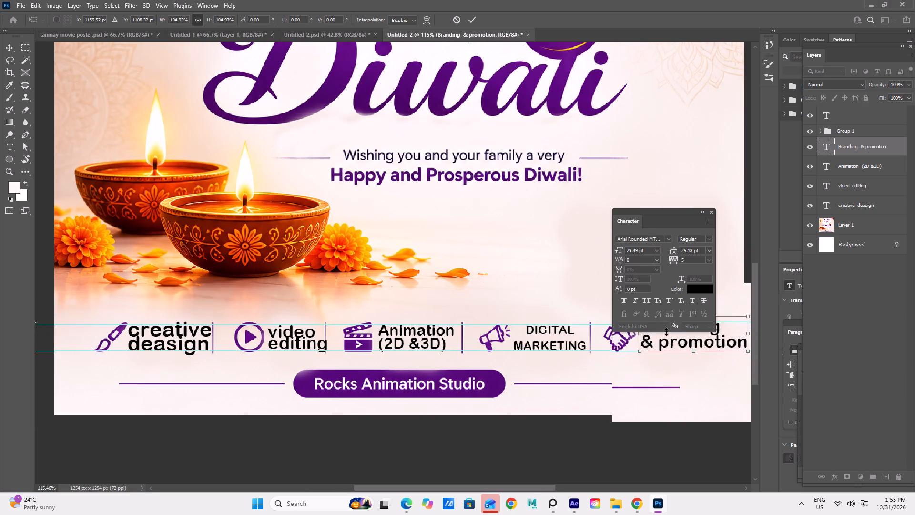
pyautogui.keyDown('alt'); pyautogui.scroll(4, 666, 331); pyautogui.keyUp('alt')
pyautogui.press('space')
pyautogui.press('space')
pyautogui.press('space')
pyautogui.press('space')
pyautogui.press('space')
pyautogui.press('space')
pyautogui.press('space')
pyautogui.press('space')
pyautogui.press('space')
pyautogui.press('space')
pyautogui.press('space')
pyautogui.press('space')
pyautogui.press('space')
pyautogui.press('space')
pyautogui.press('space')
pyautogui.press('space')
pyautogui.press('space')
pyautogui.press('space')
pyautogui.press('space')
pyautogui.press('space')
pyautogui.moveTo(671, 405); pyautogui.dragTo(620, 395)
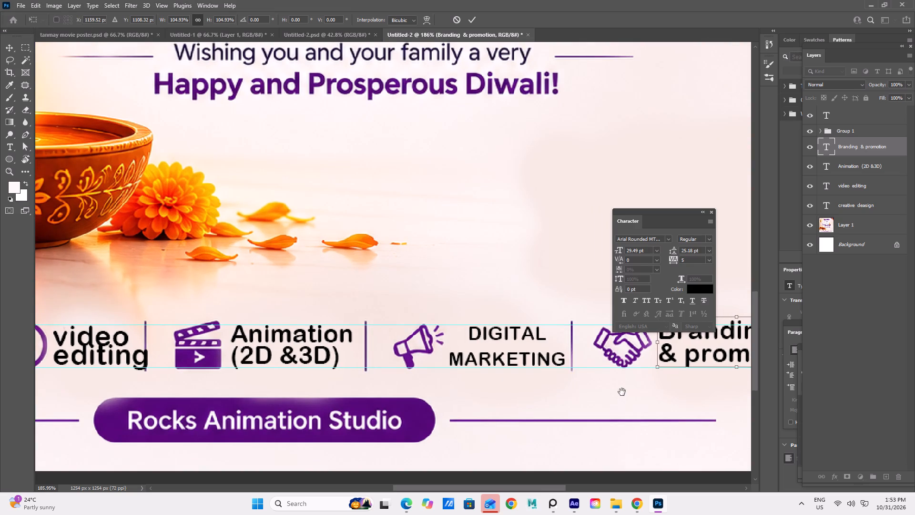
pyautogui.press('space')
pyautogui.press('space')
pyautogui.press('space')
pyautogui.press('space')
pyautogui.press('space')
pyautogui.press('space')
pyautogui.press('space')
pyautogui.press('space')
pyautogui.press('space')
pyautogui.press('space')
pyautogui.press('space')
pyautogui.press('space')
pyautogui.press('space')
pyautogui.press('space')
pyautogui.press('space')
pyautogui.press('space')
pyautogui.press('space')
pyautogui.press('space')
pyautogui.press('space')
pyautogui.press('space')
pyautogui.moveTo(622, 393); pyautogui.dragTo(385, 329)
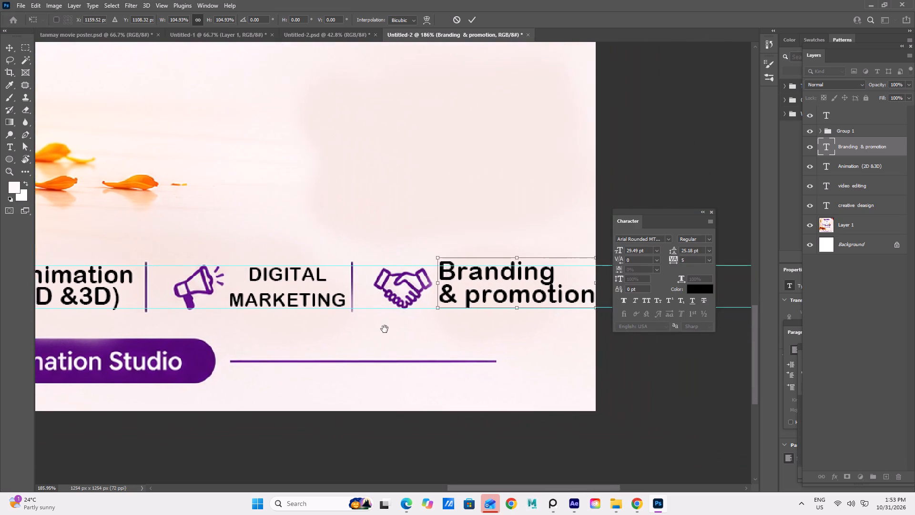
pyautogui.moveTo(385, 329); pyautogui.dragTo(382, 329)
pyautogui.moveTo(509, 397); pyautogui.dragTo(453, 381)
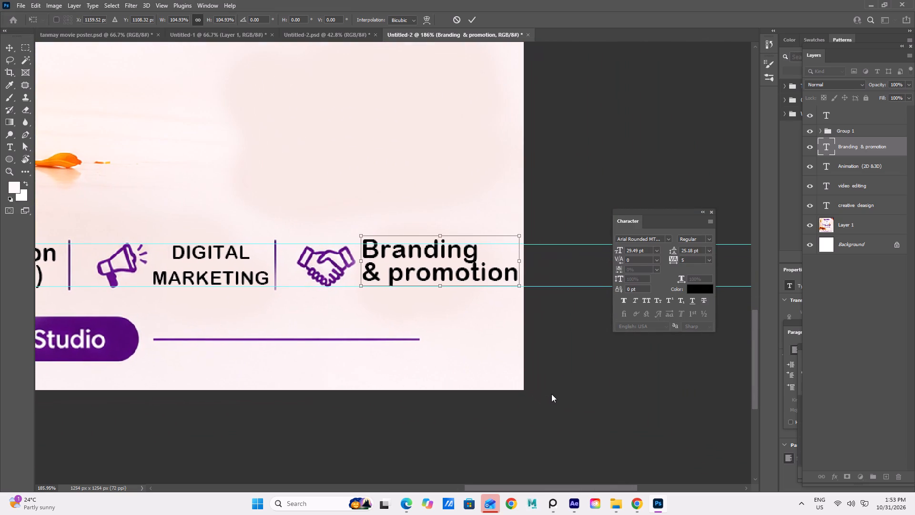
pyautogui.keyDown('alt'); pyautogui.scroll(-3, 555, 390); pyautogui.keyUp('alt')
pyautogui.press('space')
pyautogui.press('space')
pyautogui.press('space')
pyautogui.press('space')
pyautogui.press('space')
pyautogui.press('space')
pyautogui.press('space')
pyautogui.press('space')
pyautogui.press('space')
pyautogui.press('space')
pyautogui.press('space')
pyautogui.moveTo(553, 396); pyautogui.dragTo(476, 392)
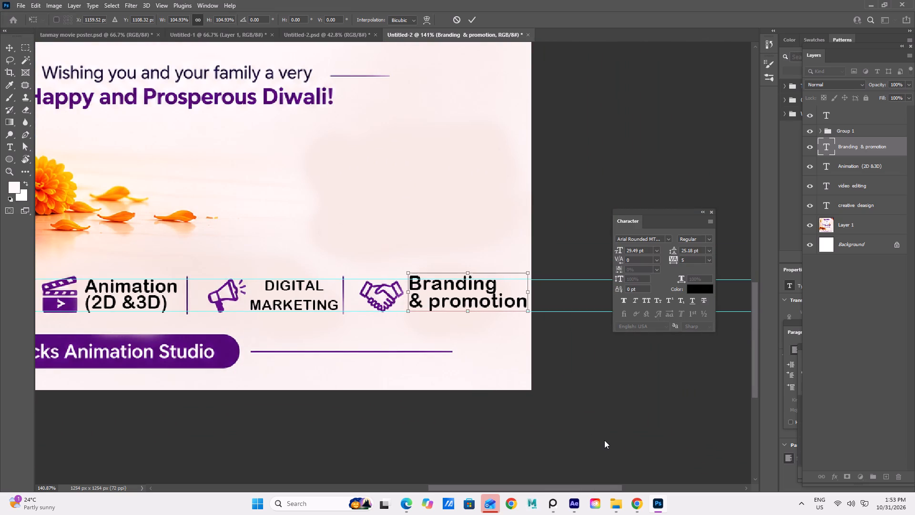
pyautogui.click(604, 440)
# Nudge the "Branding & promotion" label slightly down and to the right, in line with the horizontal guides.
pyautogui.press('space')
pyautogui.press('space')
pyautogui.press('space')
pyautogui.press('space')
pyautogui.press('space')
pyautogui.press('space')
pyautogui.press('space')
pyautogui.press('space')
pyautogui.press('space')
pyautogui.press('space')
pyautogui.press('space')
pyautogui.press('space')
pyautogui.press('space')
pyautogui.press('space')
pyautogui.press('space')
pyautogui.press('space')
pyautogui.press('space')
pyautogui.press('space')
pyautogui.press('space')
pyautogui.press('space')
pyautogui.moveTo(587, 439); pyautogui.dragTo(375, 461)
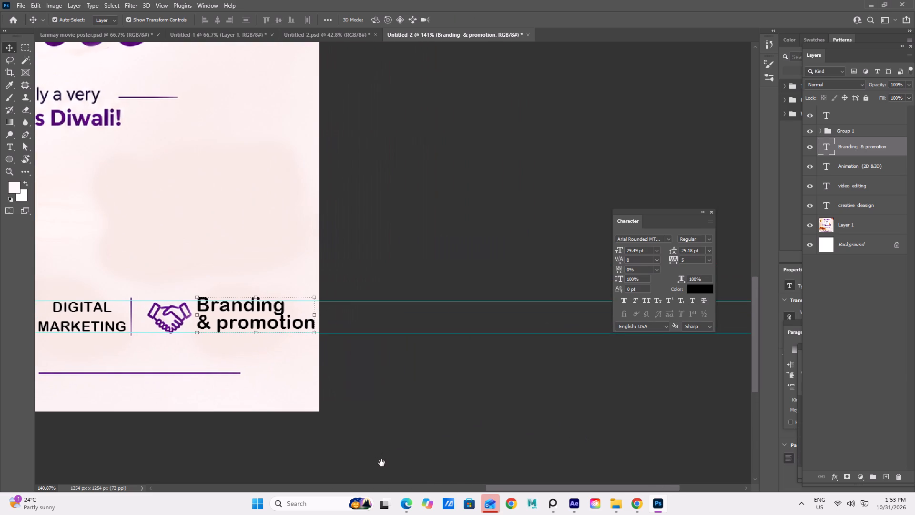
pyautogui.moveTo(466, 462); pyautogui.dragTo(628, 455)
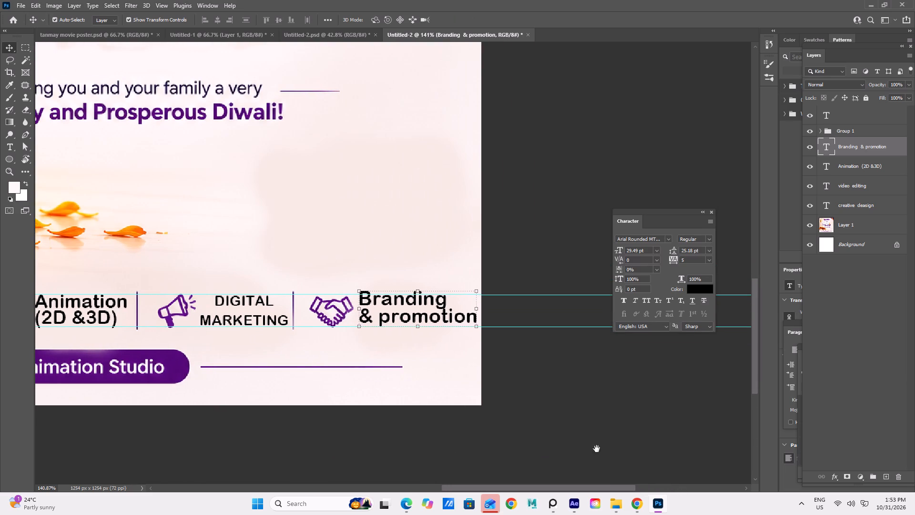
pyautogui.moveTo(524, 420); pyautogui.dragTo(610, 404)
pyautogui.keyDown('alt'); pyautogui.scroll(-3, 607, 390); pyautogui.keyUp('alt')
pyautogui.keyDown('alt'); pyautogui.scroll(3, 436, 330); pyautogui.keyUp('alt')
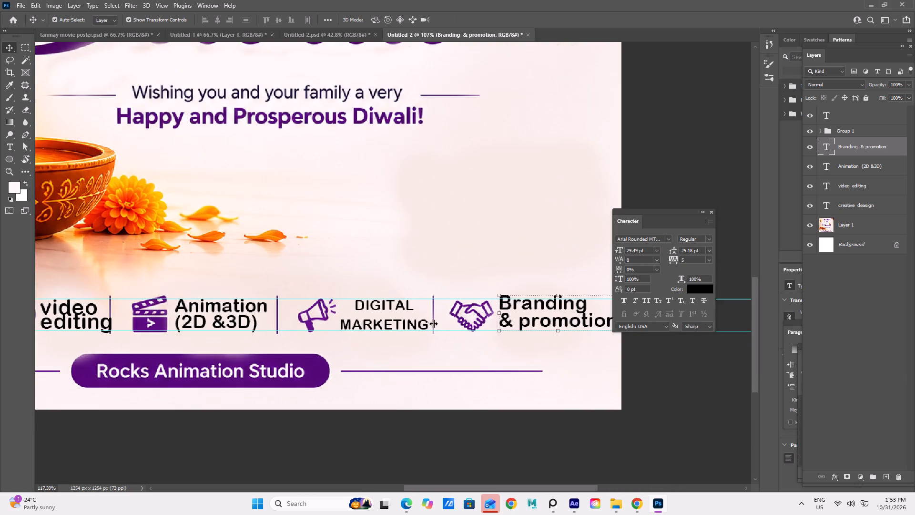
pyautogui.keyDown('alt'); pyautogui.scroll(3, 433, 323); pyautogui.keyUp('alt')
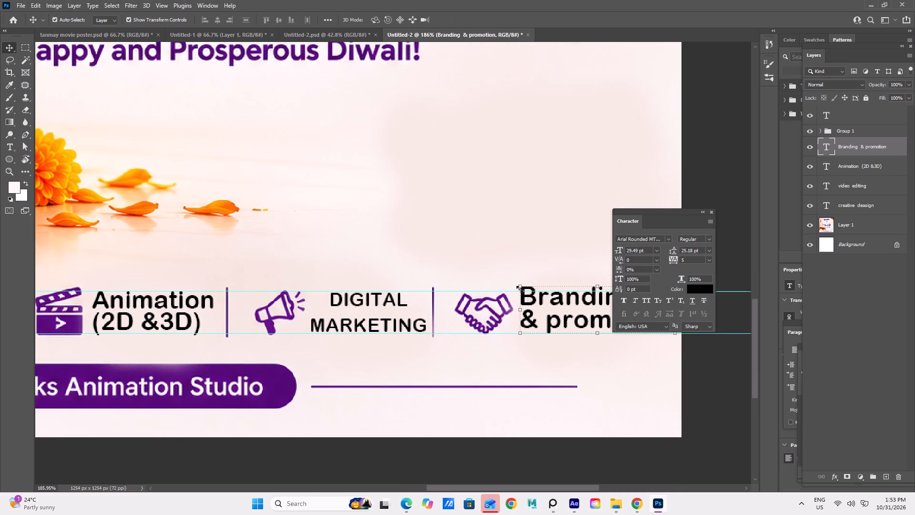
pyautogui.moveTo(519, 289); pyautogui.dragTo(522, 293)
# Examine the size and alignment of the "Branding & promotion" label against the other service labels and the poster edge.
pyautogui.keyDown('alt'); pyautogui.scroll(-2, 535, 309); pyautogui.keyUp('alt')
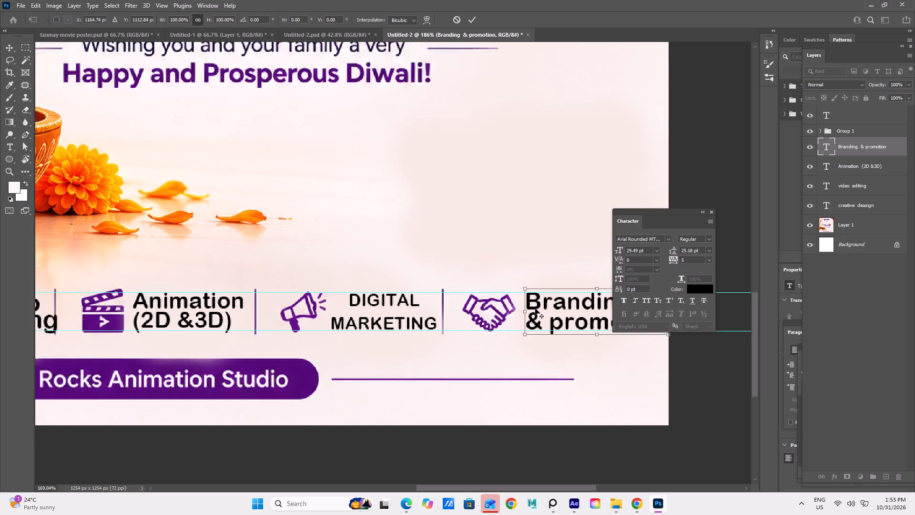
pyautogui.keyDown('alt'); pyautogui.scroll(-7, 535, 309); pyautogui.keyUp('alt')
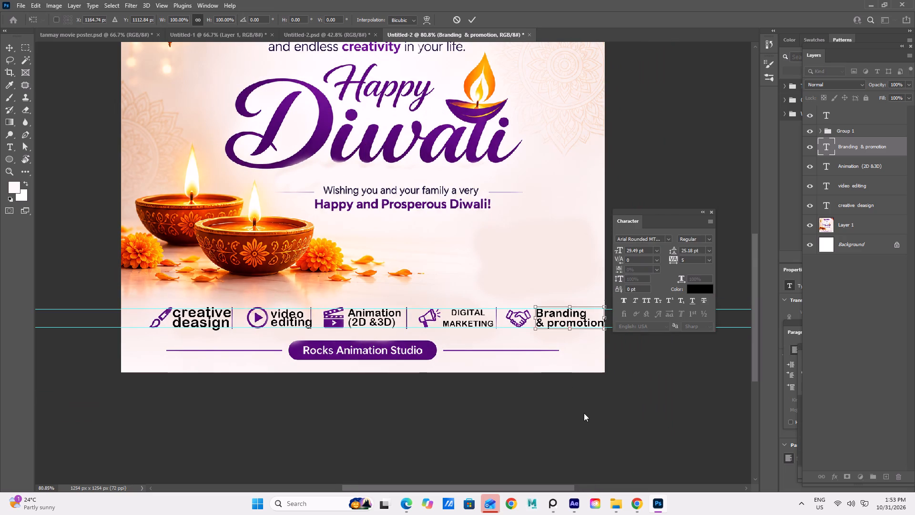
pyautogui.scroll(-1, 683, 514)
pyautogui.scroll(2, 696, 514)
pyautogui.scroll(-1, 891, 514)
pyautogui.keyDown('alt'); pyautogui.scroll(-1, 867, 514); pyautogui.keyUp('alt')
pyautogui.keyDown('alt'); pyautogui.scroll(-3, 823, 514); pyautogui.keyUp('alt')
pyautogui.keyDown('alt'); pyautogui.scroll(-4, 581, 424); pyautogui.keyUp('alt')
pyautogui.keyDown('alt'); pyautogui.scroll(7, 573, 417); pyautogui.keyUp('alt')
pyautogui.keyDown('alt'); pyautogui.scroll(-3, 559, 412); pyautogui.keyUp('alt')
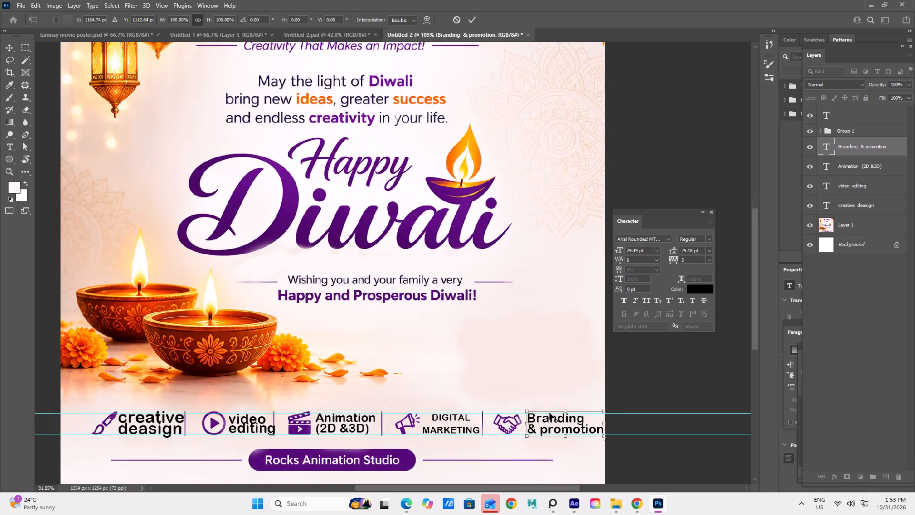
pyautogui.keyDown('alt'); pyautogui.scroll(5, 548, 413); pyautogui.keyUp('alt')
pyautogui.keyDown('alt'); pyautogui.scroll(-3, 548, 413); pyautogui.keyUp('alt')
pyautogui.keyDown('alt'); pyautogui.scroll(8, 581, 478); pyautogui.keyUp('alt')
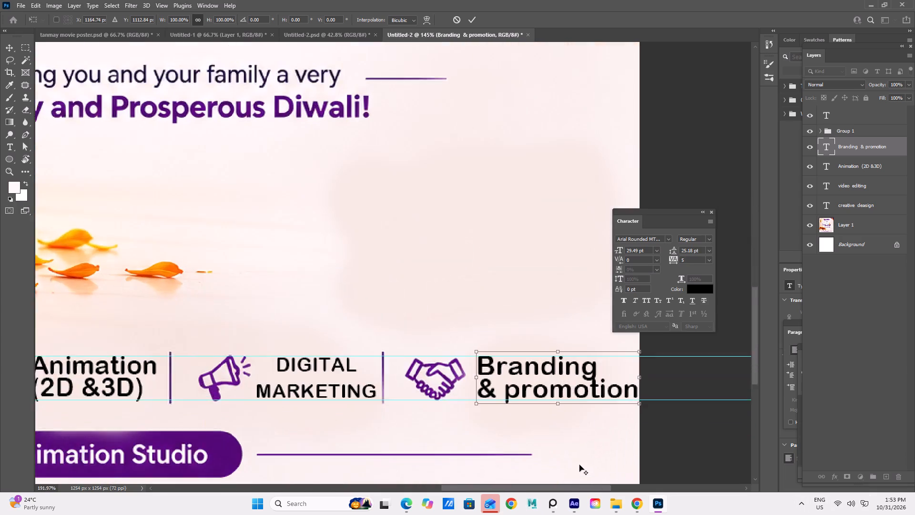
pyautogui.keyDown('alt'); pyautogui.scroll(-14, 570, 446); pyautogui.keyUp('alt')
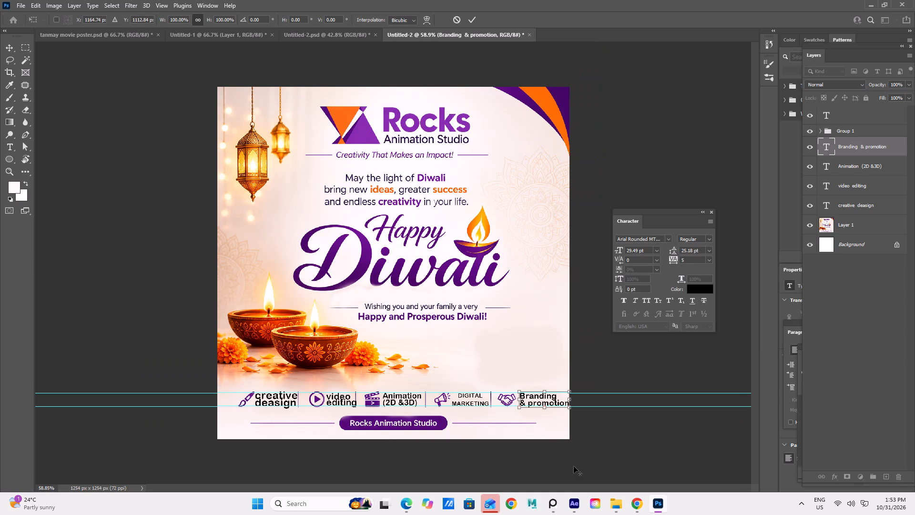
pyautogui.click(600, 464)
# Remove both horizontal guides from the row of service icons and labels.
pyautogui.moveTo(625, 394); pyautogui.dragTo(635, 0)
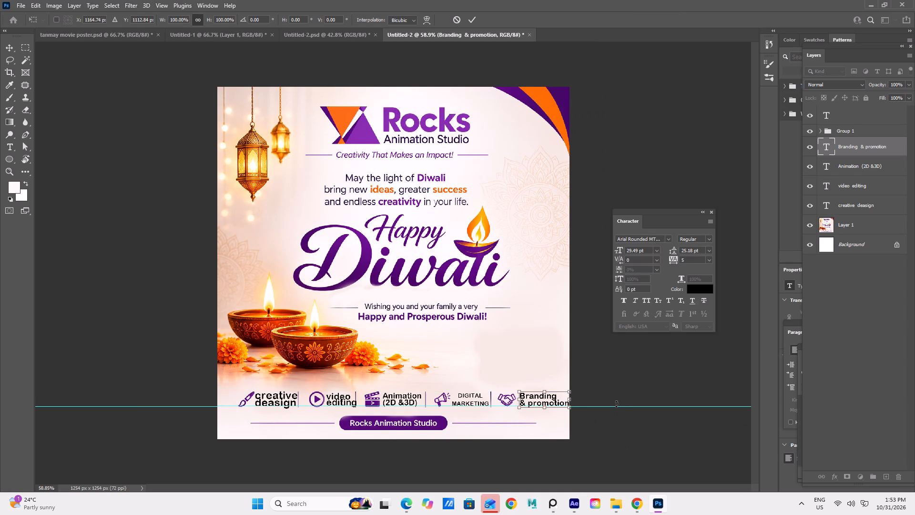
pyautogui.moveTo(618, 407); pyautogui.dragTo(614, 27)
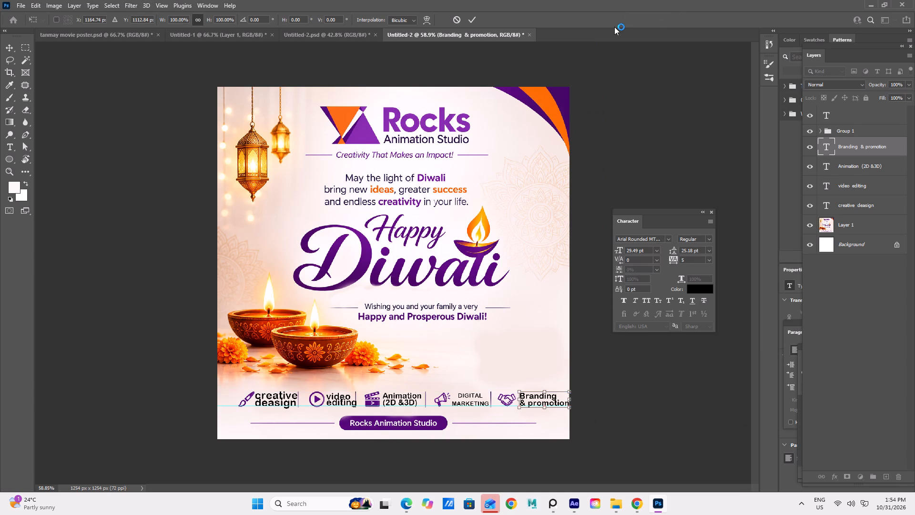
# Apply the pending transform on the "Branding & promotion" label and return to the Move tool.
pyautogui.keyDown('alt'); pyautogui.scroll(-3, 614, 101); pyautogui.keyUp('alt')
pyautogui.keyDown('alt'); pyautogui.scroll(11, 548, 506); pyautogui.keyUp('alt')
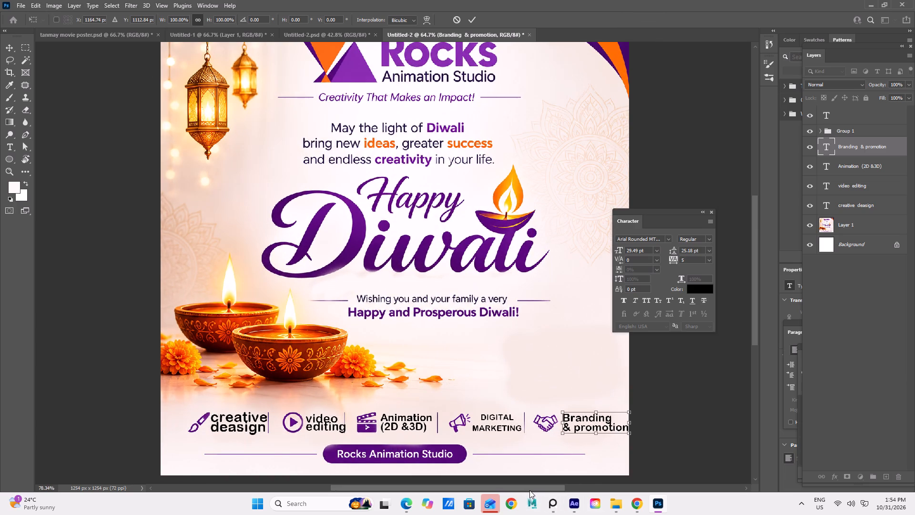
pyautogui.keyDown('alt'); pyautogui.scroll(3, 529, 489); pyautogui.keyUp('alt')
pyautogui.click(589, 343)
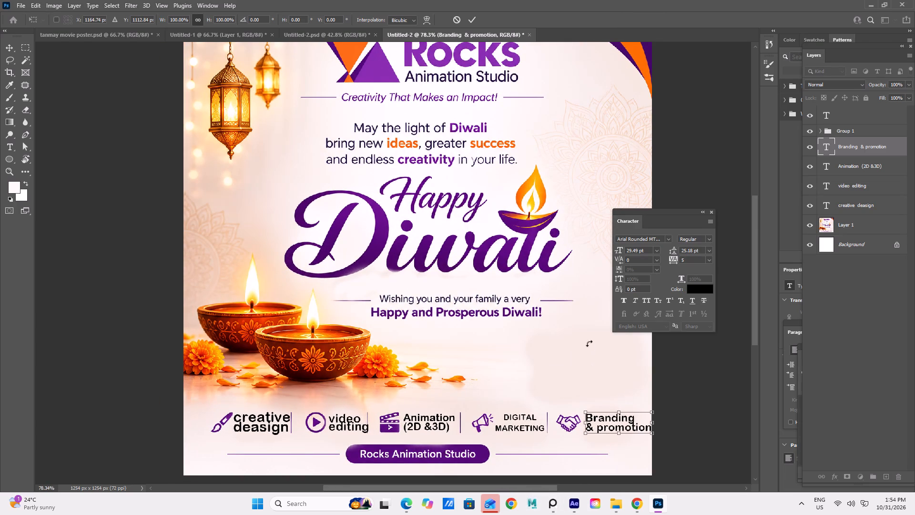
pyautogui.click(585, 390)
pyautogui.click(6, 47)
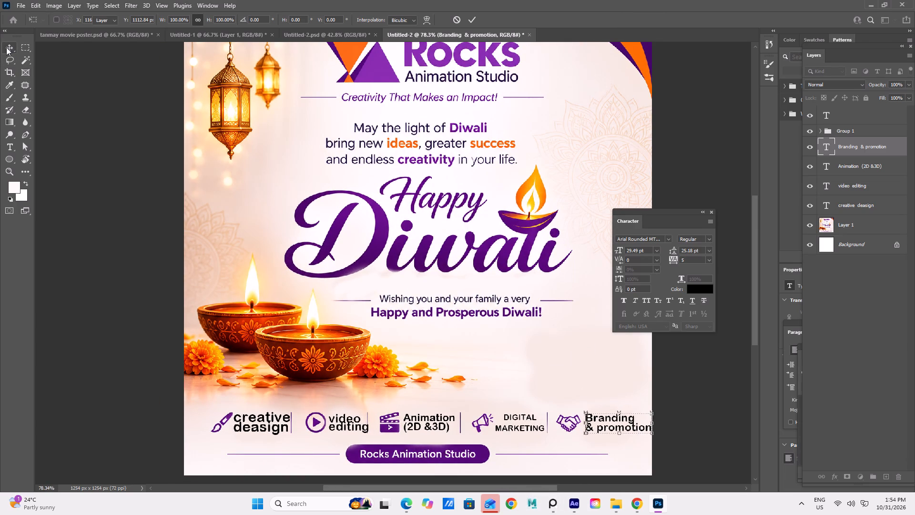
# Scale the "Branding & promotion" label down to about 96.3% so it sits inside the poster's right edge.
pyautogui.click(76, 127)
pyautogui.keyDown('alt'); pyautogui.scroll(-3, 326, 229); pyautogui.keyUp('alt')
pyautogui.keyDown('alt'); pyautogui.scroll(4, 424, 394); pyautogui.keyUp('alt')
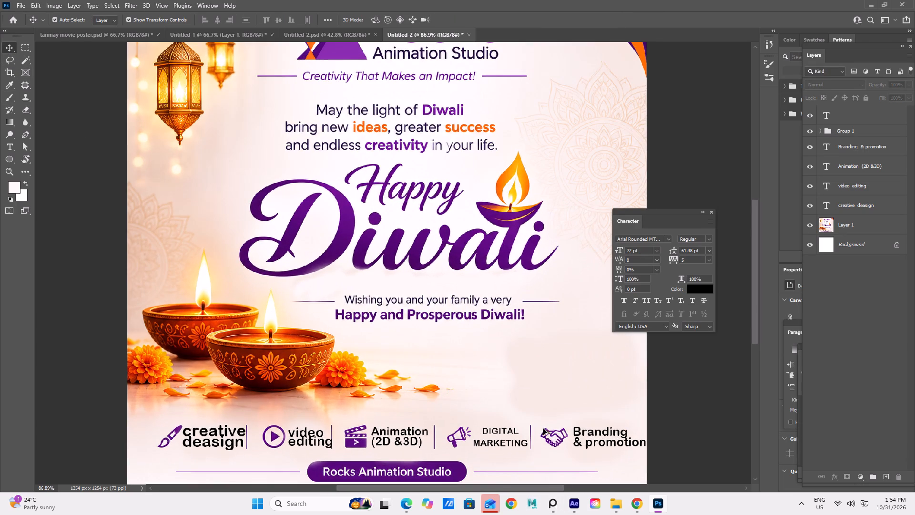
pyautogui.click(616, 445)
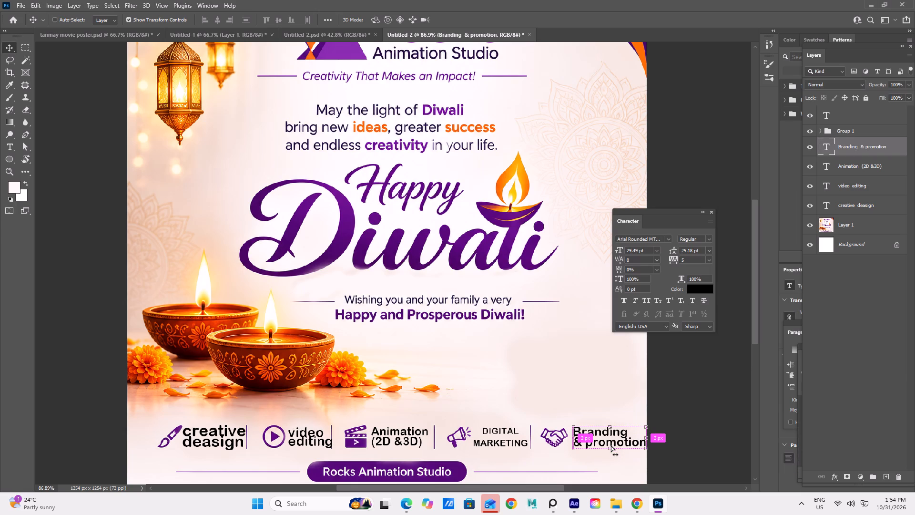
pyautogui.hotkey('ctrl', 't')
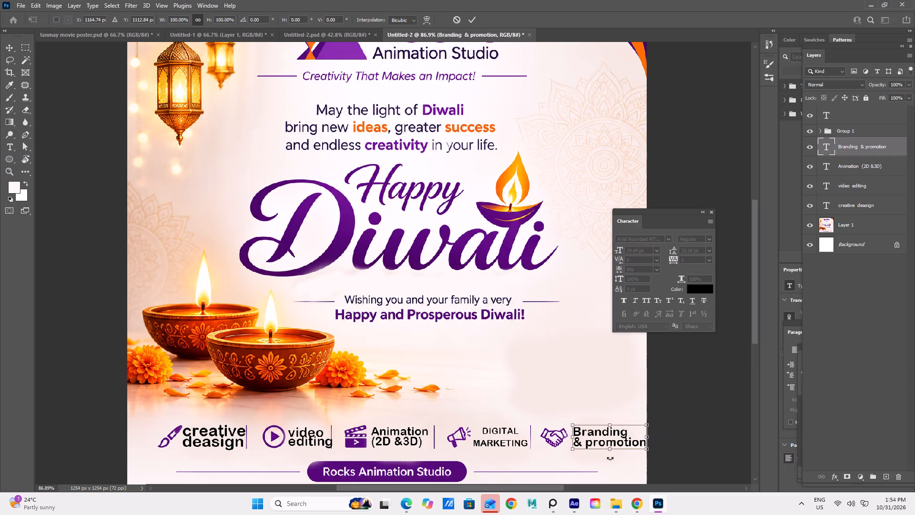
pyautogui.keyDown('ctrl'); pyautogui.click(644, 448); pyautogui.keyUp('ctrl')
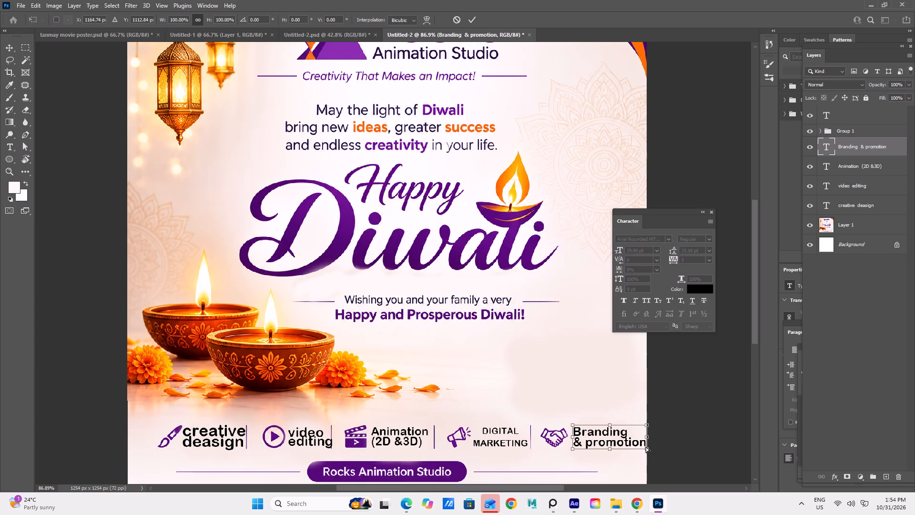
pyautogui.keyDown('ctrl'); pyautogui.click(647, 446); pyautogui.keyUp('ctrl')
pyautogui.click(648, 449)
pyautogui.click(8, 55)
pyautogui.click(695, 412)
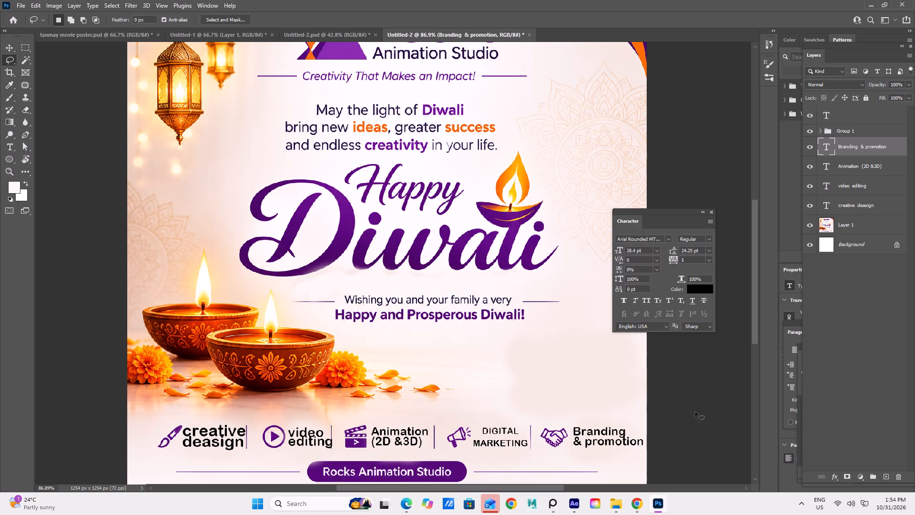
# Examine the whole poster, from the logo and greeting down to the row of service icons and labels.
pyautogui.keyDown('alt'); pyautogui.scroll(5, 690, 406); pyautogui.keyUp('alt')
pyautogui.keyDown('alt'); pyautogui.scroll(-6, 624, 385); pyautogui.keyUp('alt')
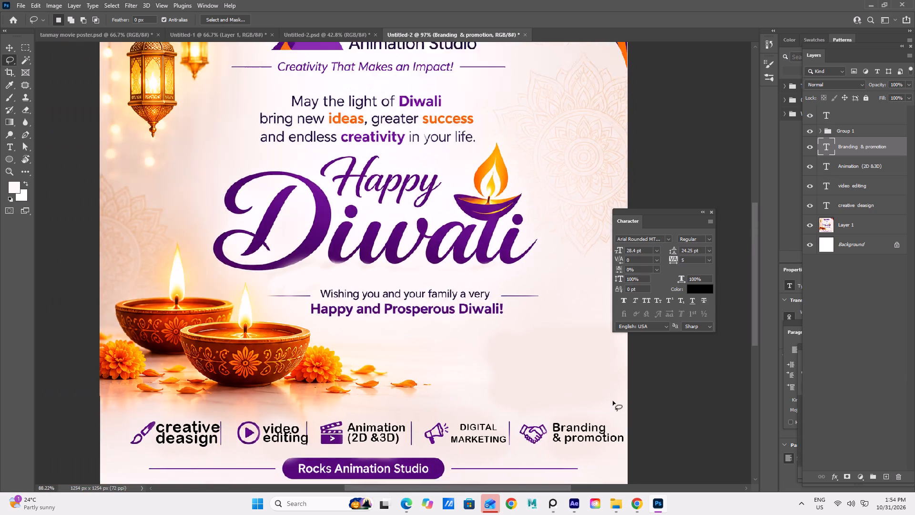
pyautogui.keyDown('alt'); pyautogui.scroll(-3, 613, 401); pyautogui.keyUp('alt')
pyautogui.keyDown('alt'); pyautogui.scroll(-2, 419, 429); pyautogui.keyUp('alt')
pyautogui.keyDown('alt'); pyautogui.scroll(6, 389, 427); pyautogui.keyUp('alt')
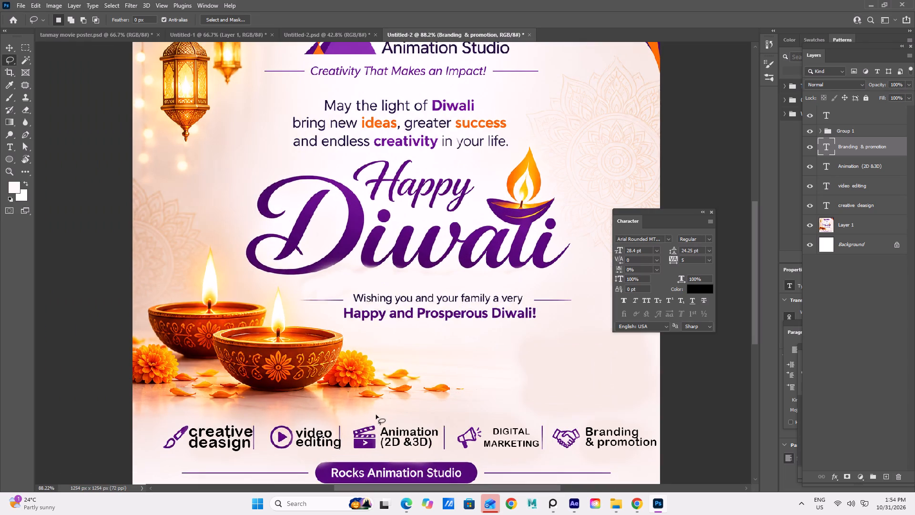
pyautogui.keyDown('alt'); pyautogui.scroll(-3, 376, 415); pyautogui.keyUp('alt')
pyautogui.keyDown('alt'); pyautogui.scroll(3, 393, 434); pyautogui.keyUp('alt')
pyautogui.keyDown('alt'); pyautogui.scroll(3, 355, 362); pyautogui.keyUp('alt')
pyautogui.keyDown('alt'); pyautogui.scroll(-3, 337, 270); pyautogui.keyUp('alt')
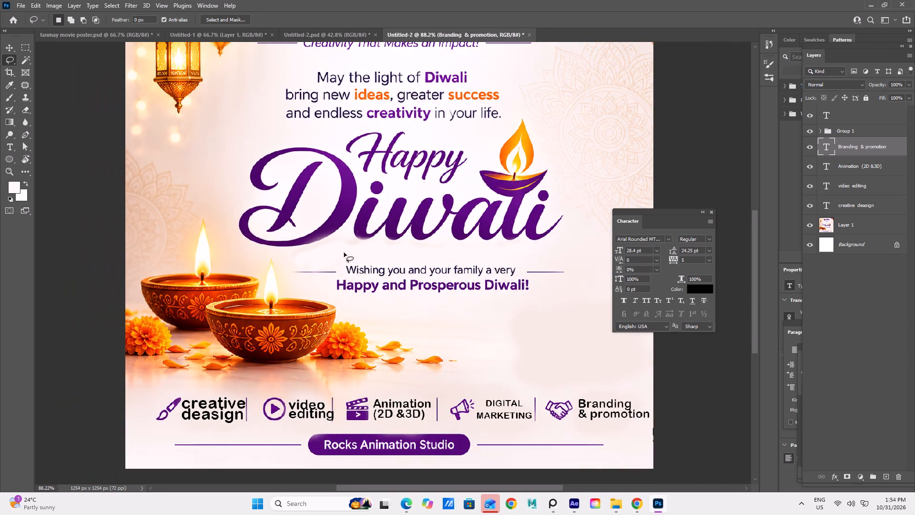
pyautogui.keyDown('alt'); pyautogui.scroll(4, 386, 140); pyautogui.keyUp('alt')
pyautogui.keyDown('alt'); pyautogui.scroll(-3, 389, 132); pyautogui.keyUp('alt')
pyautogui.keyDown('alt'); pyautogui.scroll(-3, 441, 304); pyautogui.keyUp('alt')
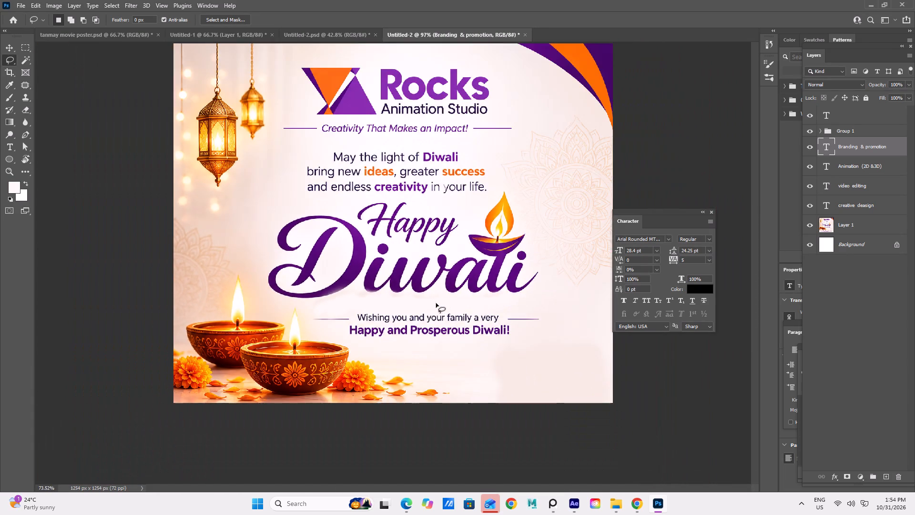
pyautogui.keyDown('alt'); pyautogui.scroll(3, 407, 284); pyautogui.keyUp('alt')
pyautogui.keyDown('alt'); pyautogui.scroll(2, 331, 124); pyautogui.keyUp('alt')
pyautogui.keyDown('alt'); pyautogui.scroll(-3, 322, 56); pyautogui.keyUp('alt')
pyautogui.keyDown('alt'); pyautogui.scroll(-4, 358, 136); pyautogui.keyUp('alt')
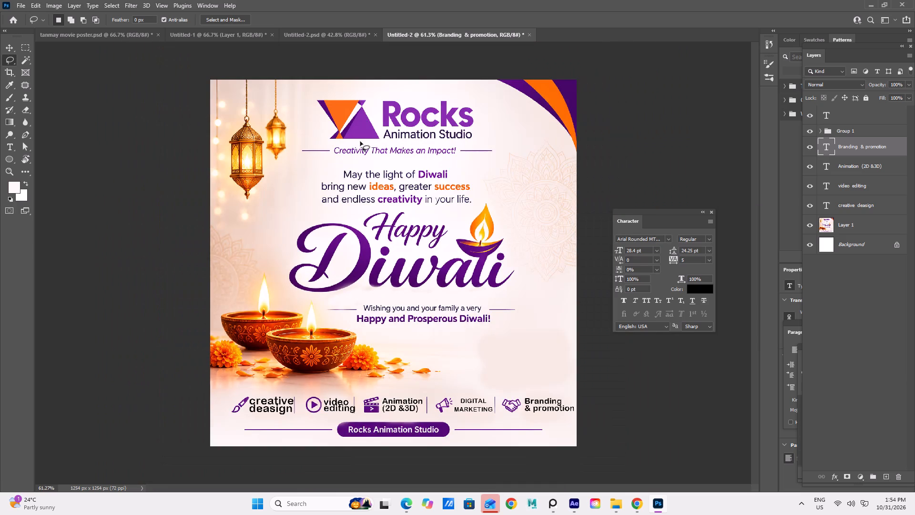
pyautogui.keyDown('alt'); pyautogui.scroll(2, 377, 69); pyautogui.keyUp('alt')
pyautogui.keyDown('alt'); pyautogui.scroll(2, 382, 116); pyautogui.keyUp('alt')
pyautogui.keyDown('alt'); pyautogui.scroll(-1, 380, 93); pyautogui.keyUp('alt')
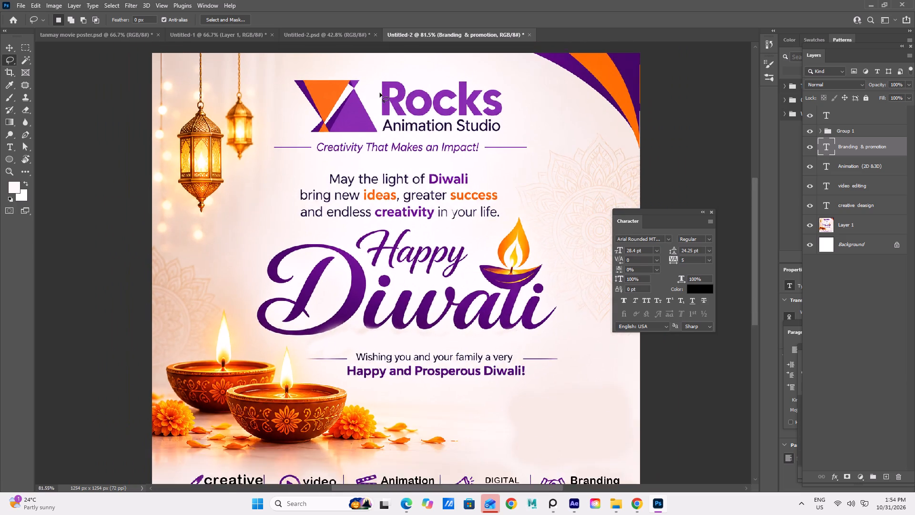
pyautogui.keyDown('alt'); pyautogui.scroll(13, 380, 93); pyautogui.keyUp('alt')
pyautogui.keyDown('alt'); pyautogui.scroll(-4, 376, 46); pyautogui.keyUp('alt')
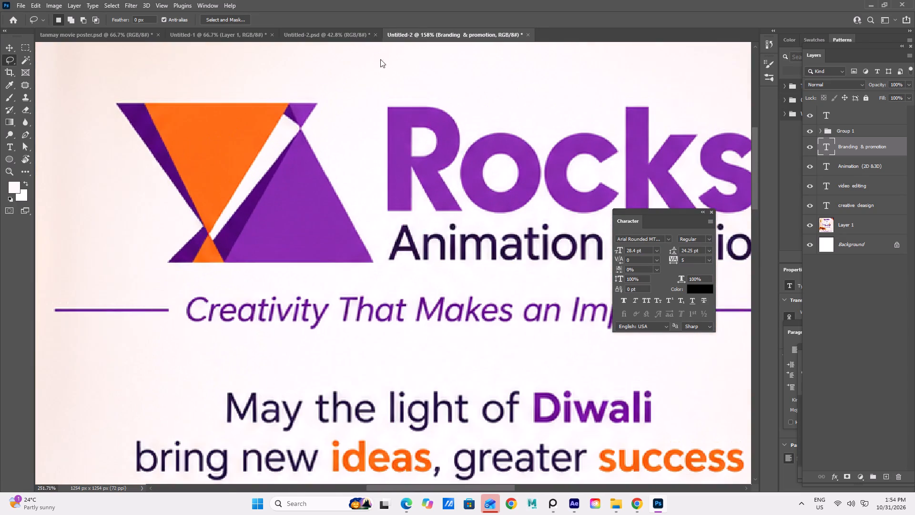
pyautogui.keyDown('alt'); pyautogui.scroll(-10, 386, 115); pyautogui.keyUp('alt')
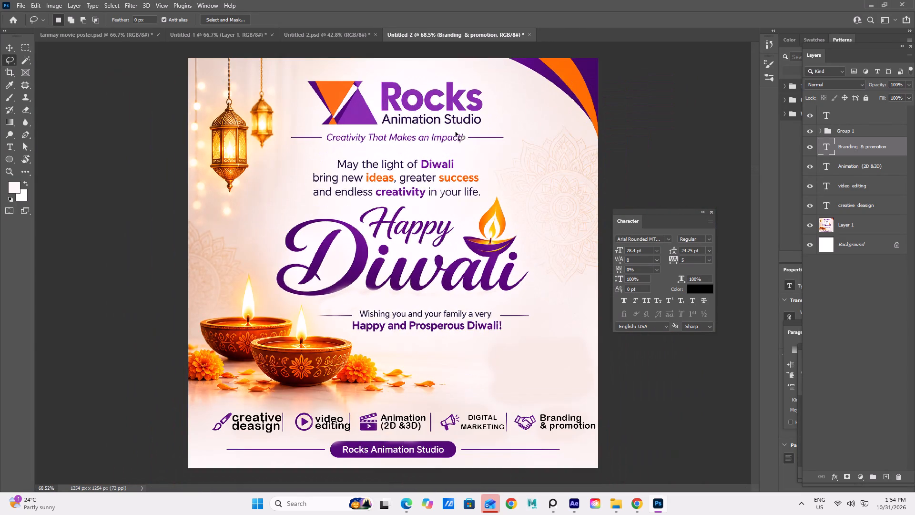
pyautogui.keyDown('alt'); pyautogui.scroll(-3, 510, 130); pyautogui.keyUp('alt')
pyautogui.keyDown('alt'); pyautogui.scroll(4, 518, 59); pyautogui.keyUp('alt')
pyautogui.keyDown('alt'); pyautogui.scroll(-2, 518, 55); pyautogui.keyUp('alt')
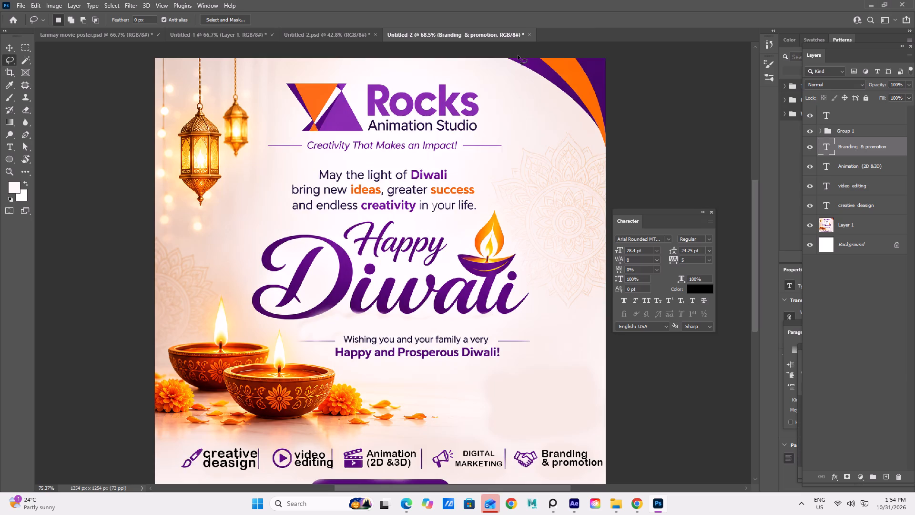
pyautogui.keyDown('alt'); pyautogui.scroll(-1, 518, 55); pyautogui.keyUp('alt')
pyautogui.keyDown('alt'); pyautogui.scroll(2, 516, 77); pyautogui.keyUp('alt')
pyautogui.keyDown('alt'); pyautogui.scroll(-1, 512, 68); pyautogui.keyUp('alt')
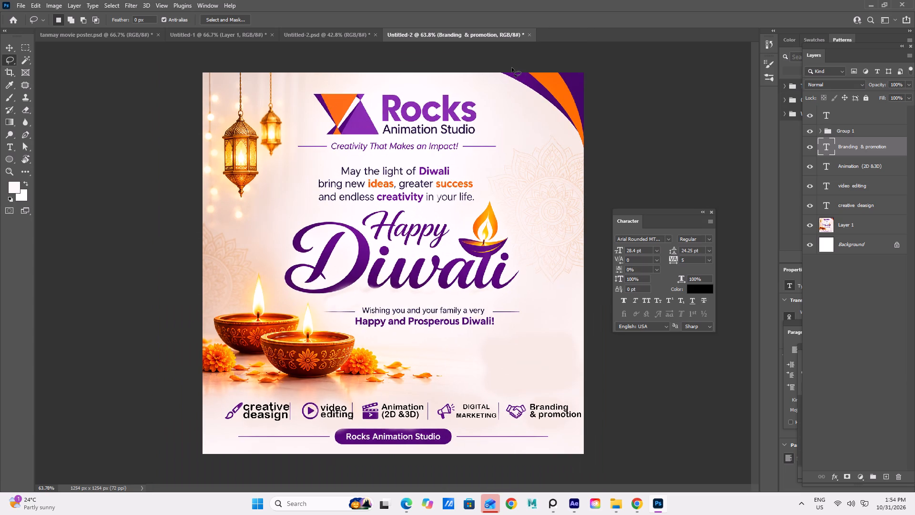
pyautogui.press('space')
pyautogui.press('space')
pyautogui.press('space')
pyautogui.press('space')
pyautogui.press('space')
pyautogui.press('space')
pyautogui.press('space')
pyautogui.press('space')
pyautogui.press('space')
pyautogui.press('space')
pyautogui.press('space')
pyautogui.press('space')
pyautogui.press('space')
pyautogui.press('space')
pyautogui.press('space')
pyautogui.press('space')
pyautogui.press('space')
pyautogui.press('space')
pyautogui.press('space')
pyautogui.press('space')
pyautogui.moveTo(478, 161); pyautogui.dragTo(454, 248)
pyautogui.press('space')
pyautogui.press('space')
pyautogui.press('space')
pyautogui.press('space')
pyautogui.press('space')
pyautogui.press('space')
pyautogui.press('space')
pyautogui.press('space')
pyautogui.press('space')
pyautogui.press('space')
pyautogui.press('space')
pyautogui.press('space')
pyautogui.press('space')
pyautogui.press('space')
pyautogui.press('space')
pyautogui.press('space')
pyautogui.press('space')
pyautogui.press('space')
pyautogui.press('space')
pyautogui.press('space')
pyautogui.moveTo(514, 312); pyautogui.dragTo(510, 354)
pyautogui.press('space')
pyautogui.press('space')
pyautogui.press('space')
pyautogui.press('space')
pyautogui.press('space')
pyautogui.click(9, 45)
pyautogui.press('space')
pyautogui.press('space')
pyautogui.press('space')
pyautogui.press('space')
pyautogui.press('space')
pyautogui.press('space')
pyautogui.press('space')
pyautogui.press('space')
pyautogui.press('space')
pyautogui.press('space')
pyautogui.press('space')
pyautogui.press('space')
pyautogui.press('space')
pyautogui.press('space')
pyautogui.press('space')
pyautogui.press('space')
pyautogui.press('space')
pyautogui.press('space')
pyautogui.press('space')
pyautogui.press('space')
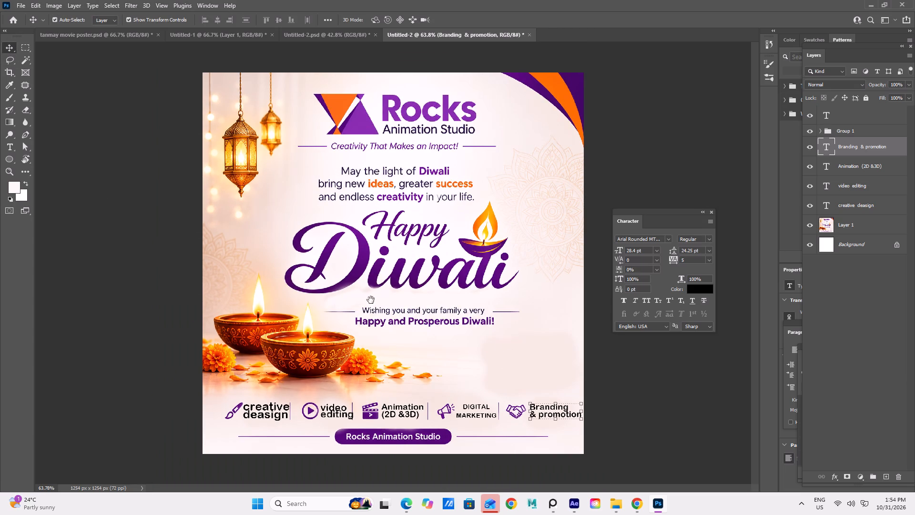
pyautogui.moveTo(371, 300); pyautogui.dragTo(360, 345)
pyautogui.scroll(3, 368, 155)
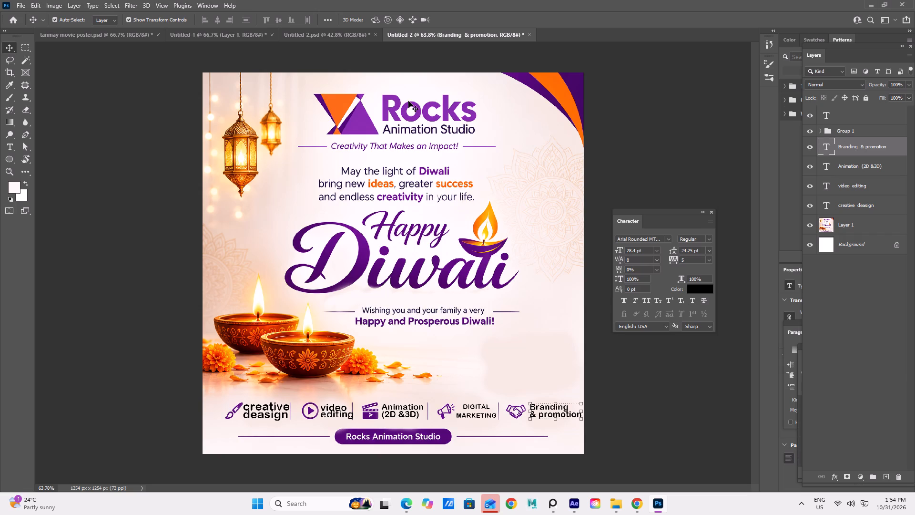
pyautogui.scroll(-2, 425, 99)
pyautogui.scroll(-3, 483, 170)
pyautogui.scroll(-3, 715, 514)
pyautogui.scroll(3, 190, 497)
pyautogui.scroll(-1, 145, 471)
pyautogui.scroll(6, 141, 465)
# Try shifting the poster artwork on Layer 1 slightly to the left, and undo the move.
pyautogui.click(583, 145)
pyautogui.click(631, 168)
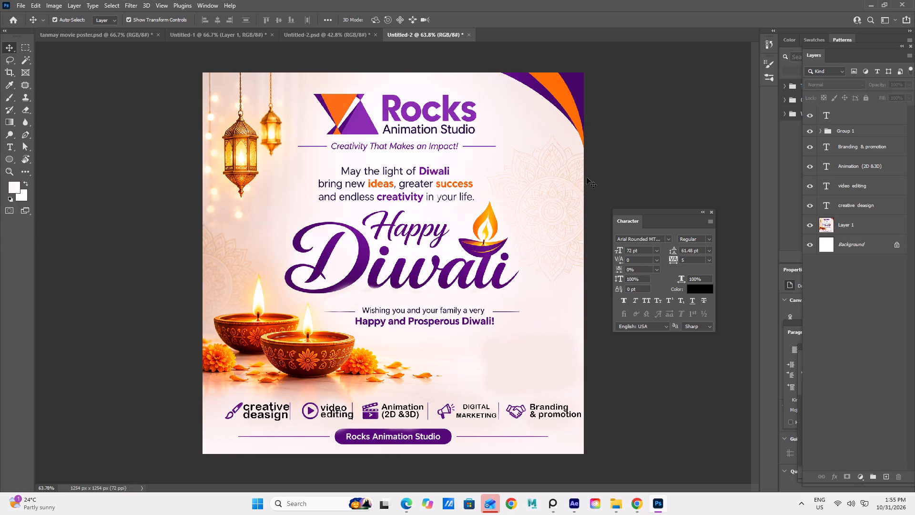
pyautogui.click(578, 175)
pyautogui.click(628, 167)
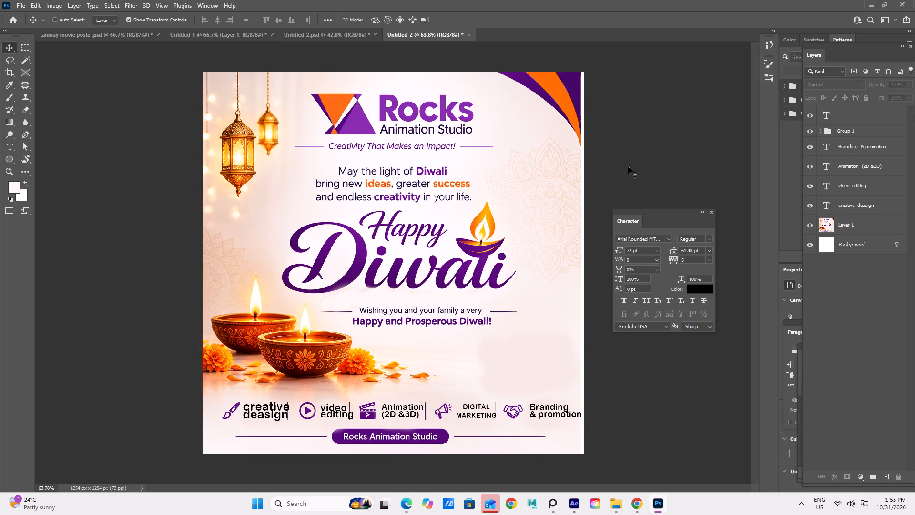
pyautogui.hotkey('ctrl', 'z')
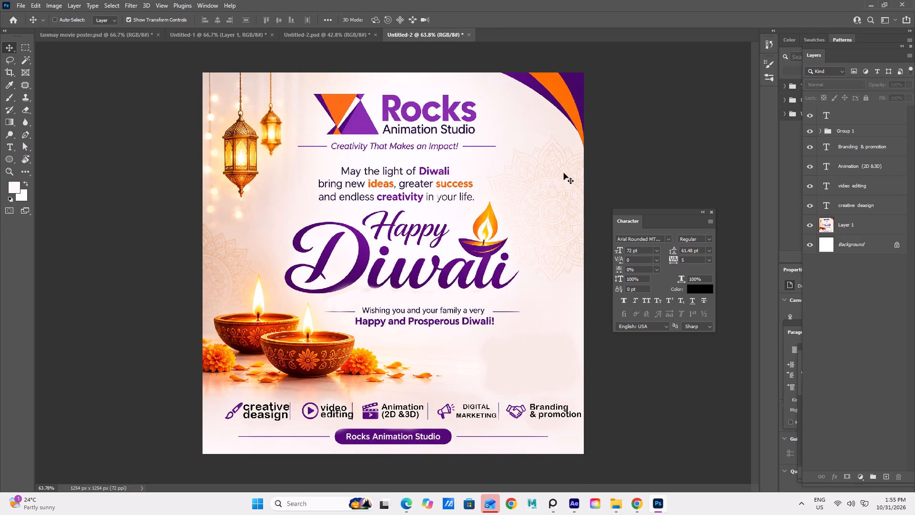
# Examine the logo, tagline, greeting text and "Happy Diwali" lettering up close and against the full poster.
pyautogui.keyDown('alt'); pyautogui.scroll(6, 319, 242); pyautogui.keyUp('alt')
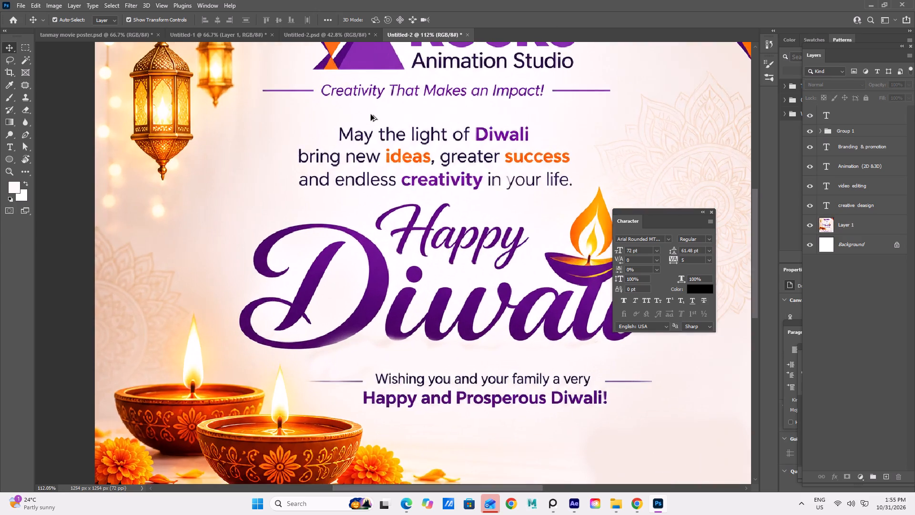
pyautogui.keyDown('alt'); pyautogui.scroll(-7, 371, 114); pyautogui.keyUp('alt')
pyautogui.keyDown('alt'); pyautogui.scroll(2, 336, 14); pyautogui.keyUp('alt')
pyautogui.keyDown('alt'); pyautogui.scroll(3, 308, 148); pyautogui.keyUp('alt')
pyautogui.keyDown('alt'); pyautogui.scroll(-4, 308, 133); pyautogui.keyUp('alt')
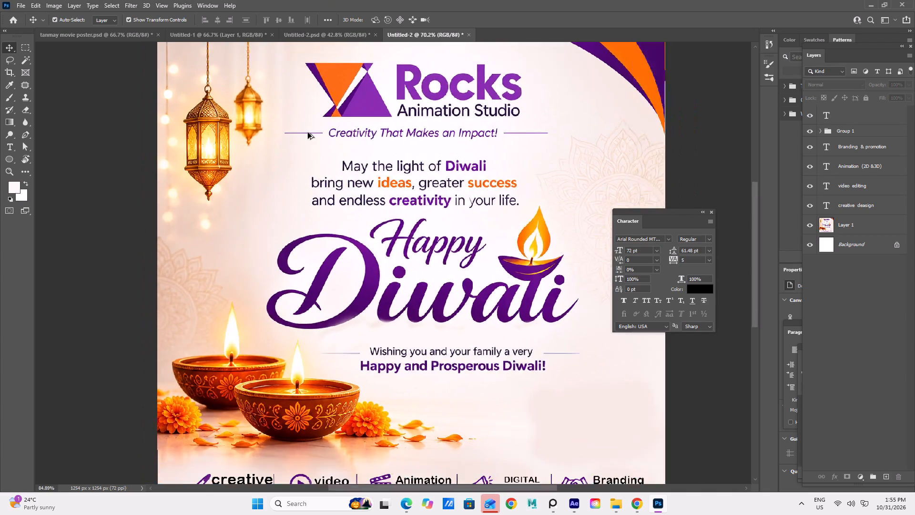
pyautogui.keyDown('alt'); pyautogui.scroll(-2, 308, 133); pyautogui.keyUp('alt')
pyautogui.keyDown('alt'); pyautogui.scroll(7, 310, 119); pyautogui.keyUp('alt')
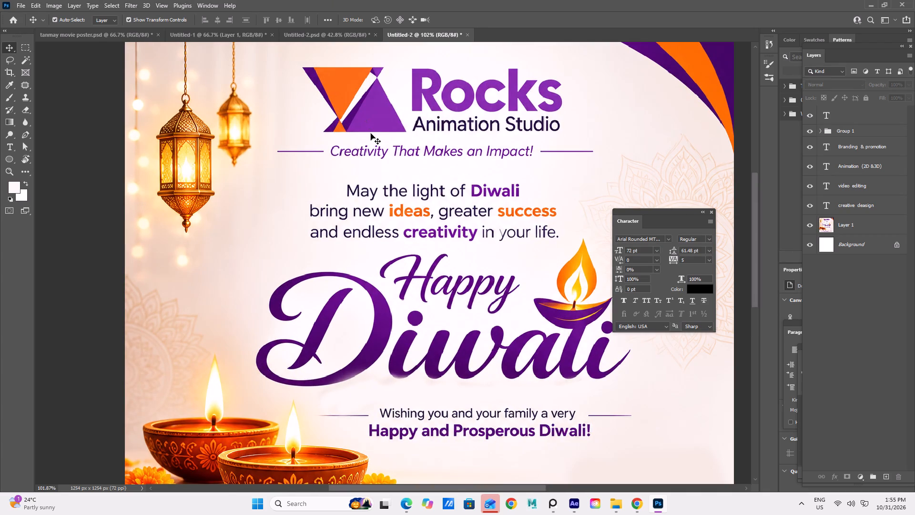
pyautogui.keyDown('alt'); pyautogui.scroll(3, 373, 105); pyautogui.keyUp('alt')
pyautogui.keyDown('alt'); pyautogui.scroll(-2, 374, 97); pyautogui.keyUp('alt')
pyautogui.keyDown('alt'); pyautogui.scroll(3, 380, 125); pyautogui.keyUp('alt')
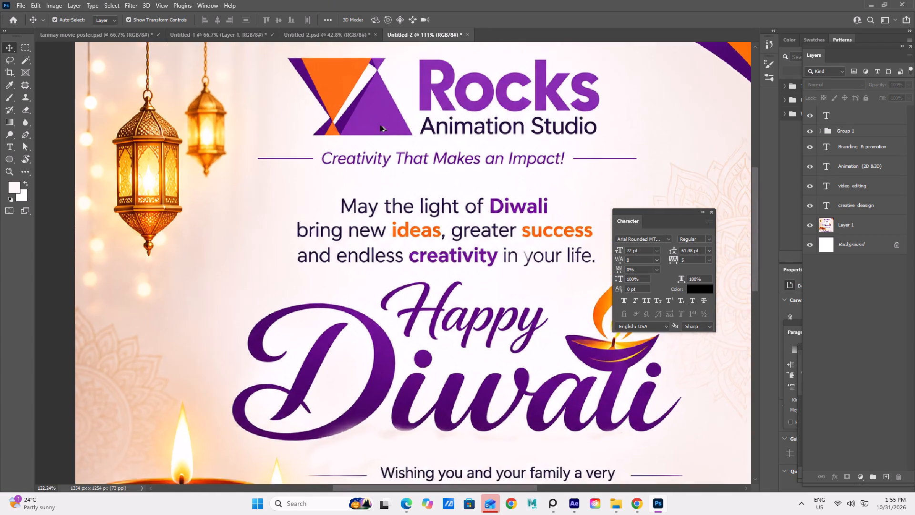
pyautogui.keyDown('alt'); pyautogui.scroll(-5, 380, 125); pyautogui.keyUp('alt')
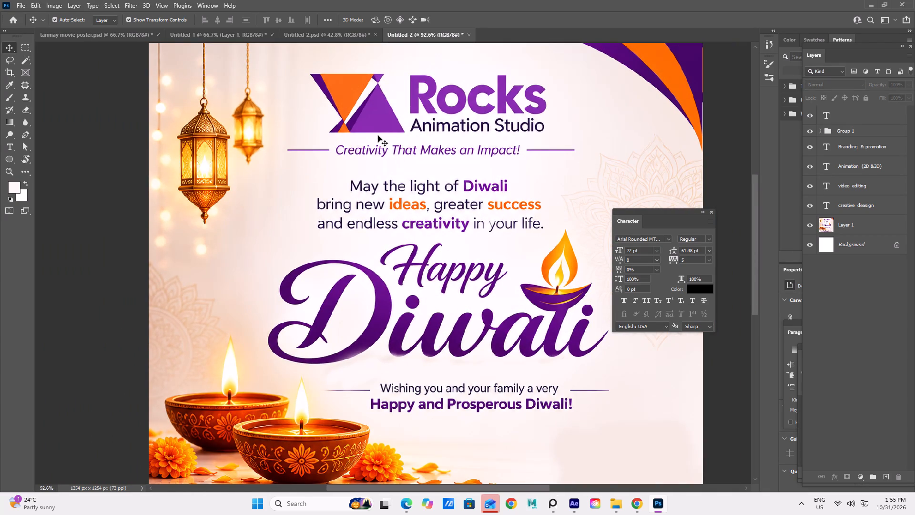
pyautogui.keyDown('alt'); pyautogui.scroll(-2, 378, 135); pyautogui.keyUp('alt')
pyautogui.scroll(-4, 375, 156)
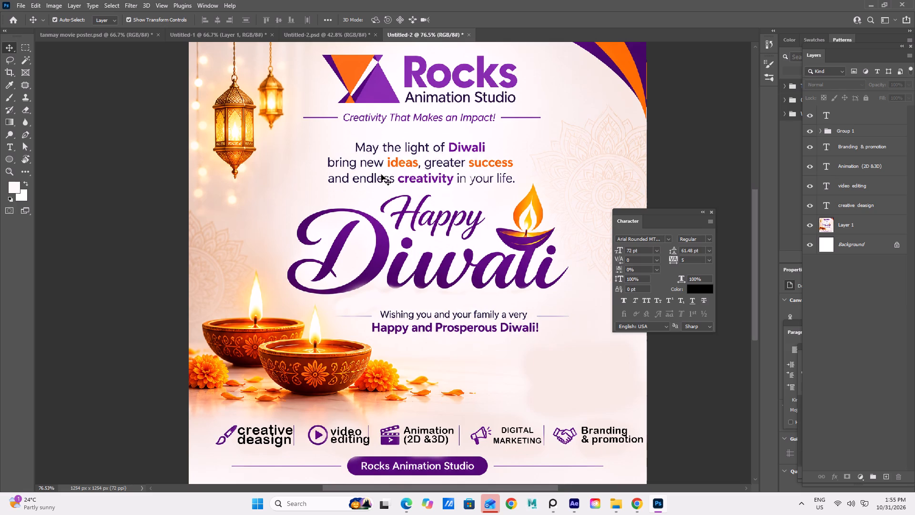
pyautogui.keyDown('alt'); pyautogui.scroll(-3, 385, 185); pyautogui.keyUp('alt')
pyautogui.keyDown('alt'); pyautogui.scroll(3, 373, 176); pyautogui.keyUp('alt')
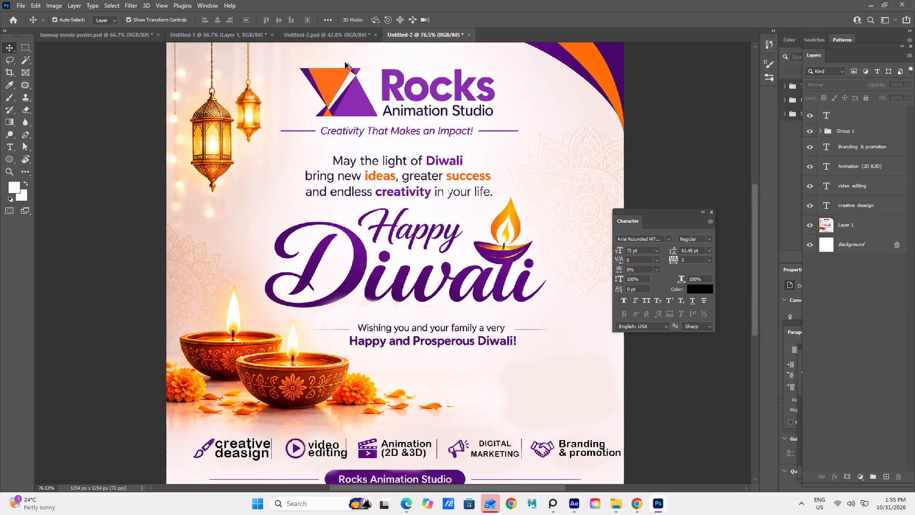
pyautogui.keyDown('alt'); pyautogui.scroll(4, 338, 32); pyautogui.keyUp('alt')
pyautogui.keyDown('alt'); pyautogui.scroll(8, 380, 170); pyautogui.keyUp('alt')
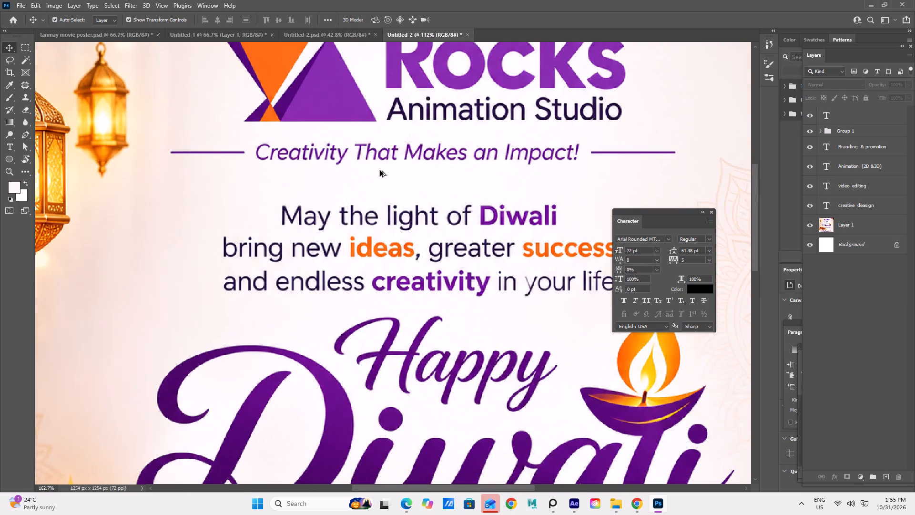
# Examine the poster's lanterns, logo, tagline, greeting and "Happy Diwali" lettering up close and against the whole layout.
pyautogui.keyDown('alt'); pyautogui.scroll(3, 380, 170); pyautogui.keyUp('alt')
pyautogui.keyDown('alt'); pyautogui.scroll(-5, 380, 170); pyautogui.keyUp('alt')
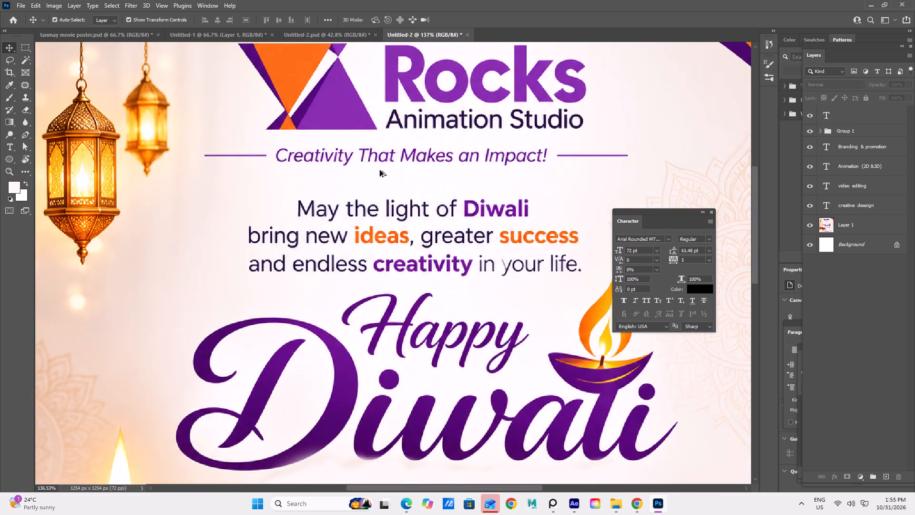
pyautogui.keyDown('alt'); pyautogui.scroll(-9, 380, 170); pyautogui.keyUp('alt')
pyautogui.keyDown('alt'); pyautogui.scroll(11, 378, 174); pyautogui.keyUp('alt')
pyautogui.keyDown('alt'); pyautogui.scroll(-4, 367, 169); pyautogui.keyUp('alt')
pyautogui.keyDown('alt'); pyautogui.scroll(-3, 370, 220); pyautogui.keyUp('alt')
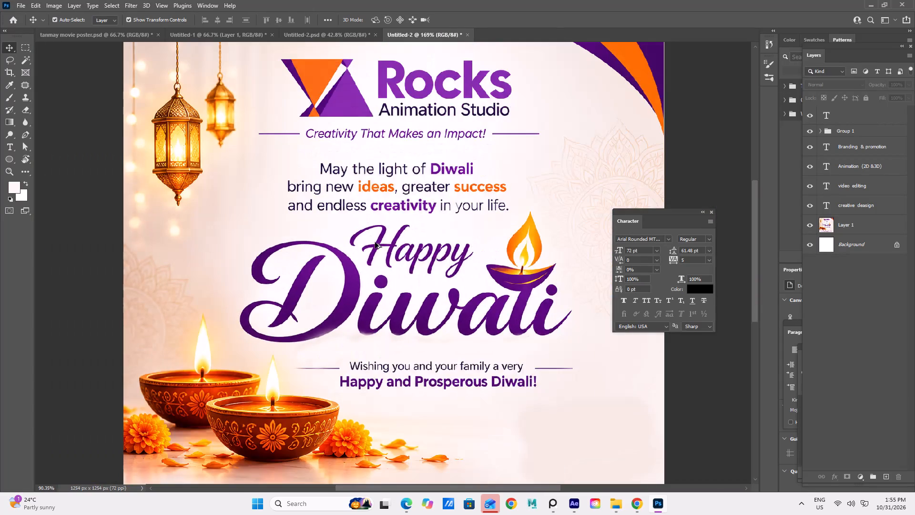
pyautogui.keyDown('alt'); pyautogui.scroll(-4, 375, 242); pyautogui.keyUp('alt')
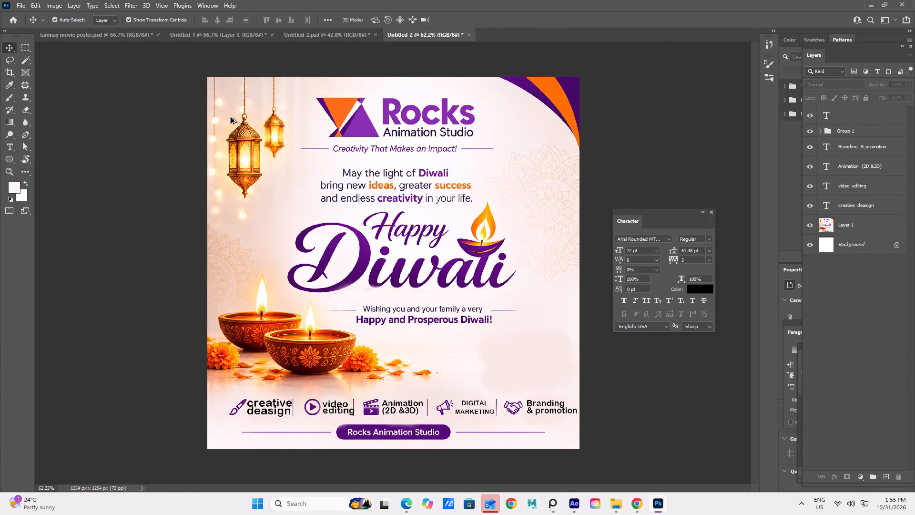
pyautogui.keyDown('alt'); pyautogui.scroll(5, 221, 75); pyautogui.keyUp('alt')
pyautogui.keyDown('alt'); pyautogui.scroll(-4, 219, 69); pyautogui.keyUp('alt')
pyautogui.keyDown('alt'); pyautogui.scroll(2, 245, 158); pyautogui.keyUp('alt')
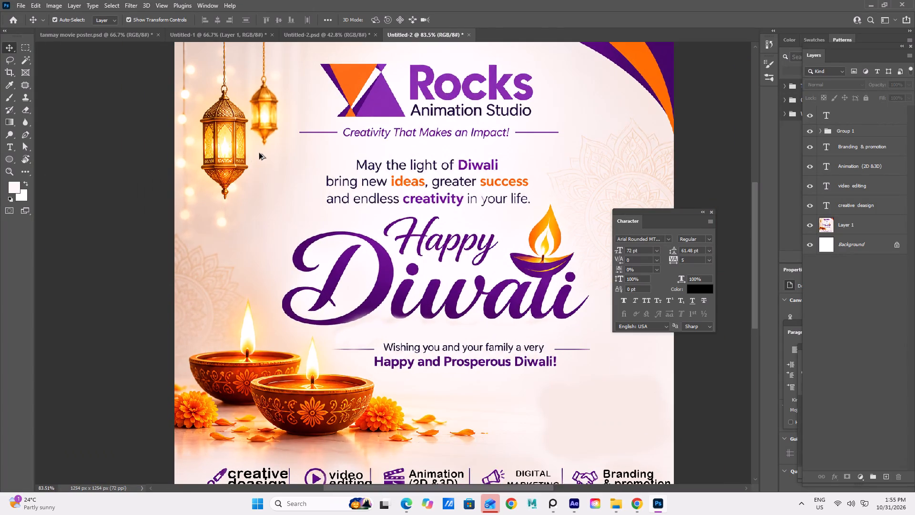
pyautogui.keyDown('alt'); pyautogui.scroll(-1, 266, 149); pyautogui.keyUp('alt')
pyautogui.keyDown('alt'); pyautogui.scroll(8, 273, 146); pyautogui.keyUp('alt')
pyautogui.keyDown('alt'); pyautogui.scroll(-3, 276, 144); pyautogui.keyUp('alt')
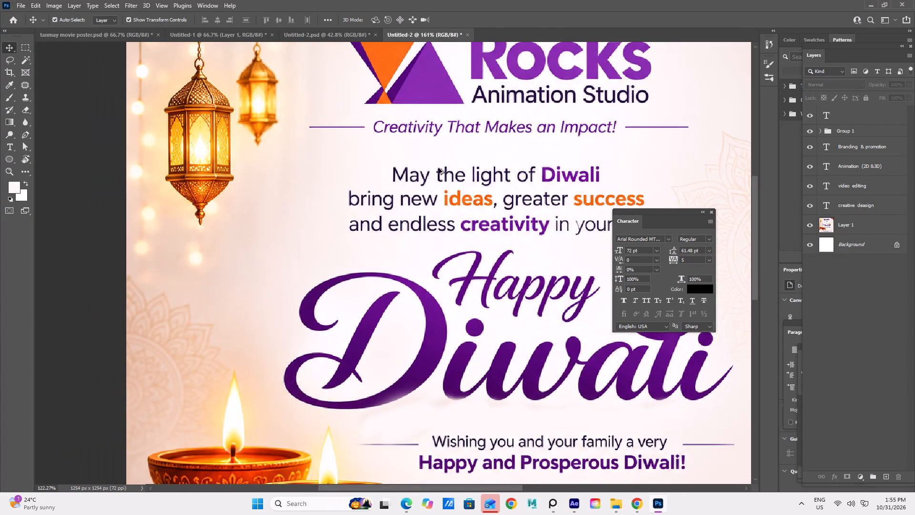
pyautogui.keyDown('alt'); pyautogui.scroll(-6, 480, 165); pyautogui.keyUp('alt')
pyautogui.keyDown('alt'); pyautogui.scroll(2, 464, 126); pyautogui.keyUp('alt')
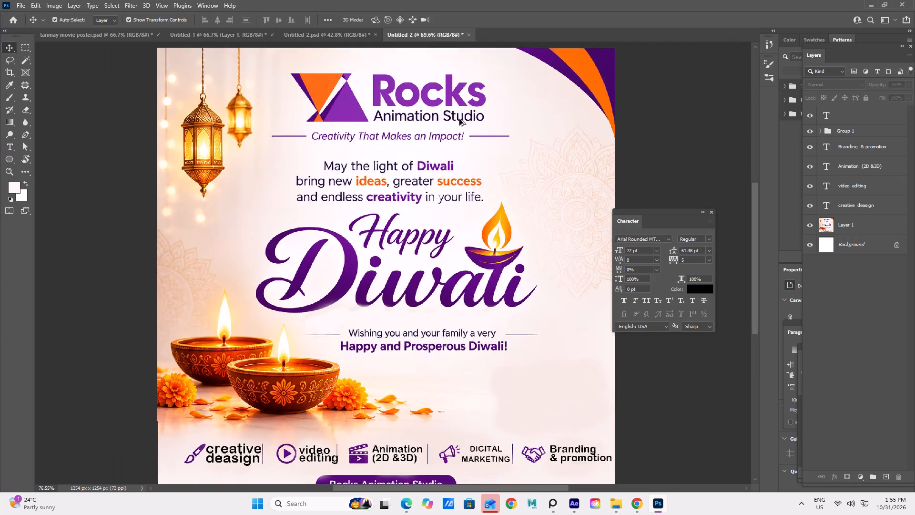
# Paint out the "Creativity That Makes an Impact!" tagline on Layer 1 with the Brush, using the near-white colour sampled beside its letters.
pyautogui.keyDown('alt'); pyautogui.scroll(9, 459, 119); pyautogui.keyUp('alt')
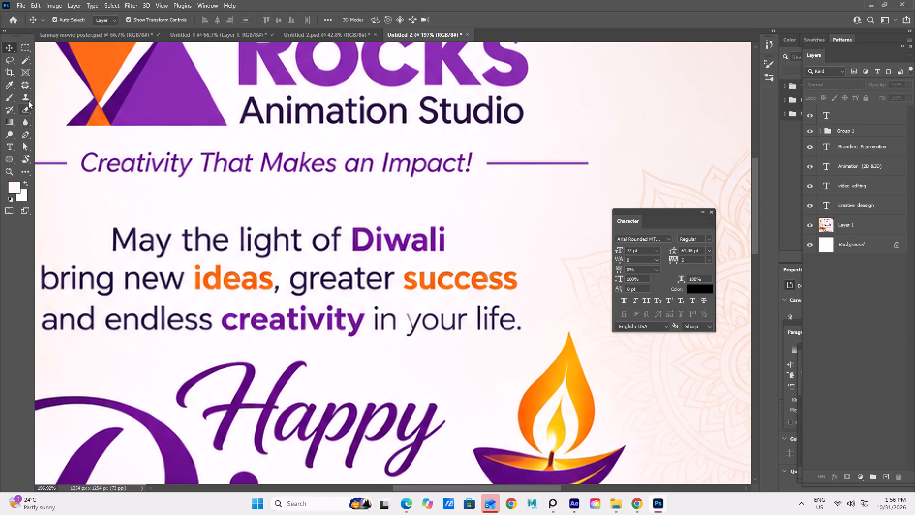
pyautogui.click(15, 85)
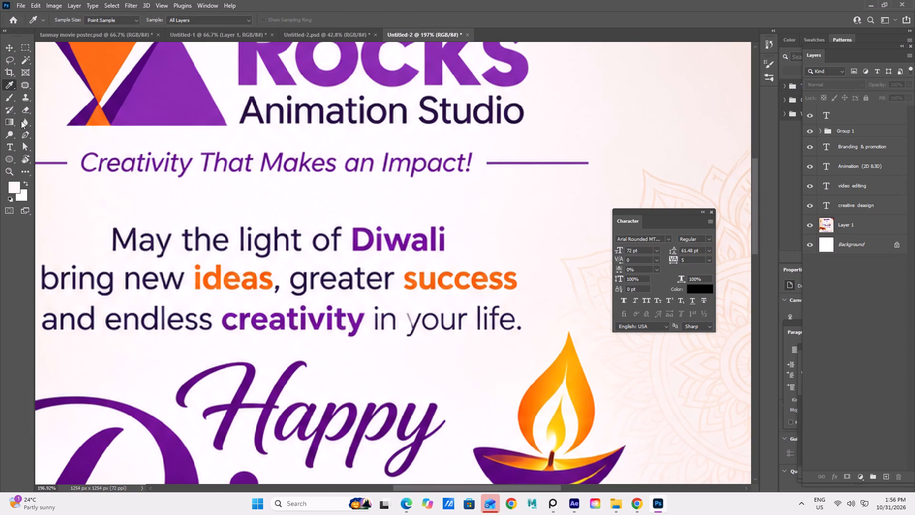
pyautogui.click(112, 173)
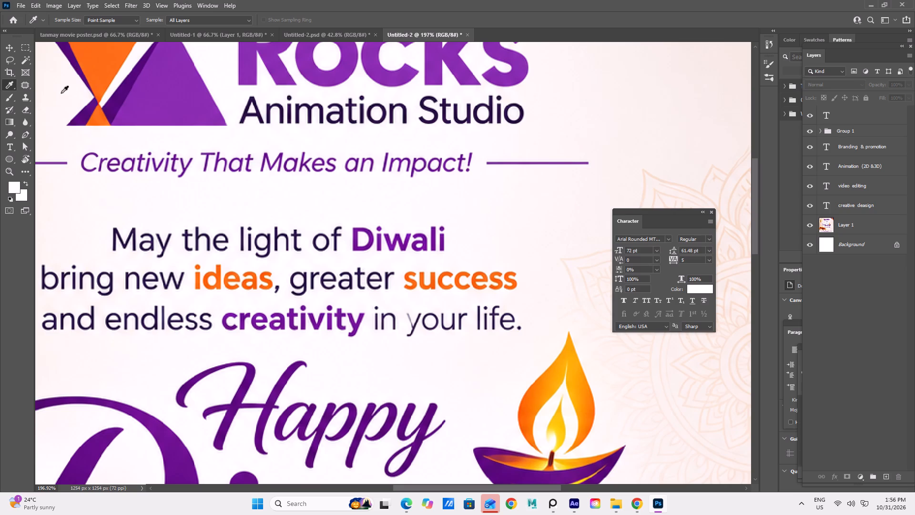
pyautogui.click(10, 94)
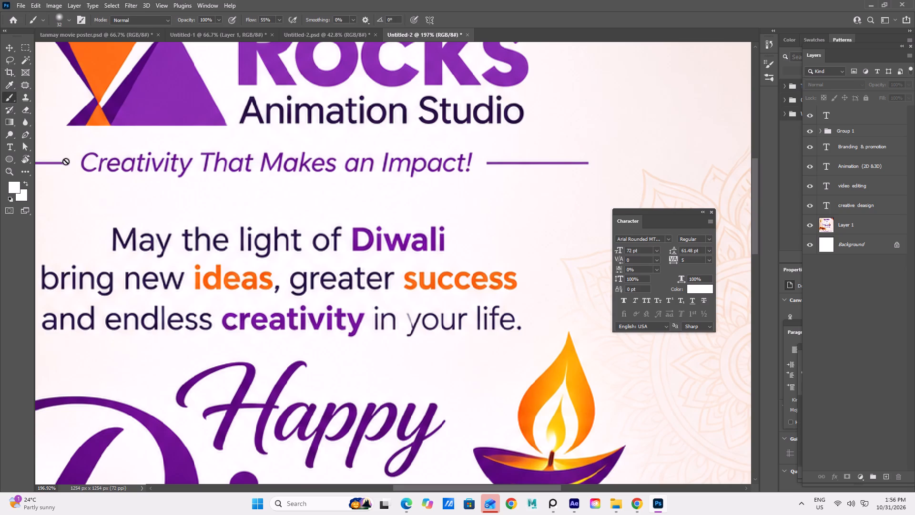
pyautogui.click(844, 224)
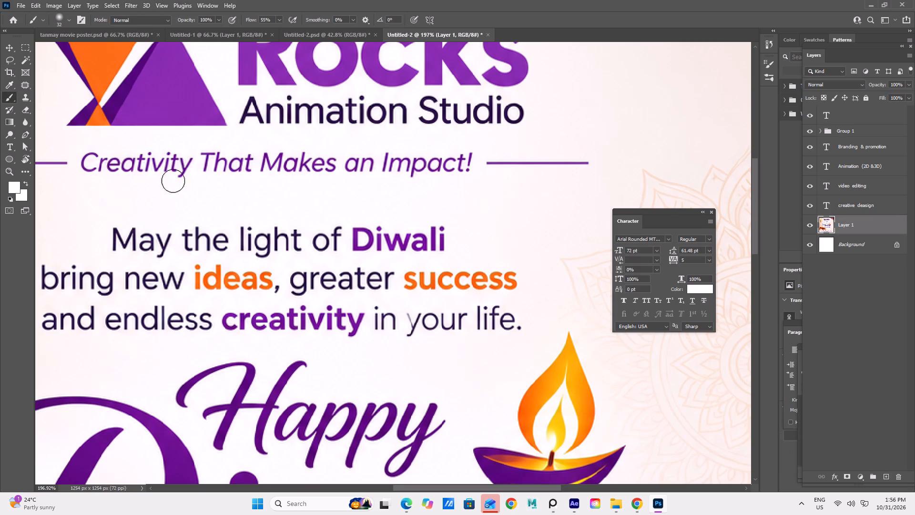
pyautogui.doubleClick(87, 163)
pyautogui.tripleClick(91, 162)
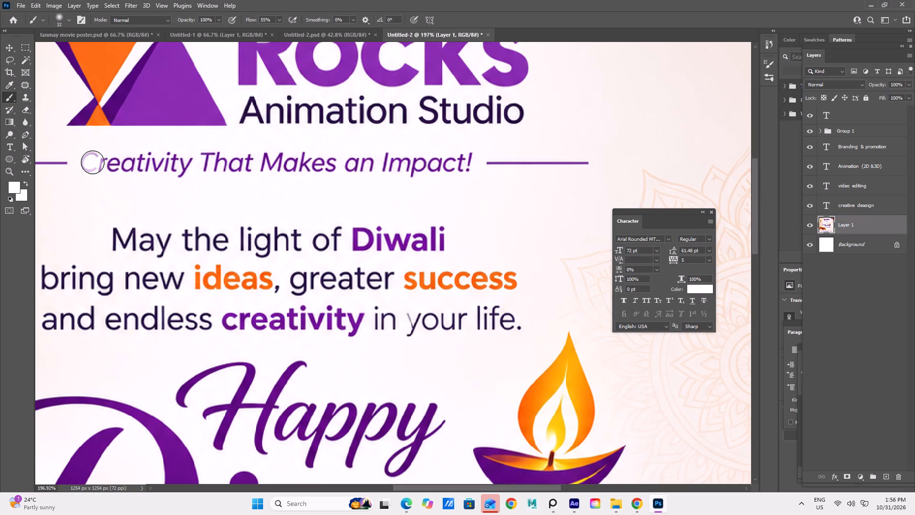
pyautogui.doubleClick(93, 163)
pyautogui.moveTo(93, 163); pyautogui.dragTo(129, 167)
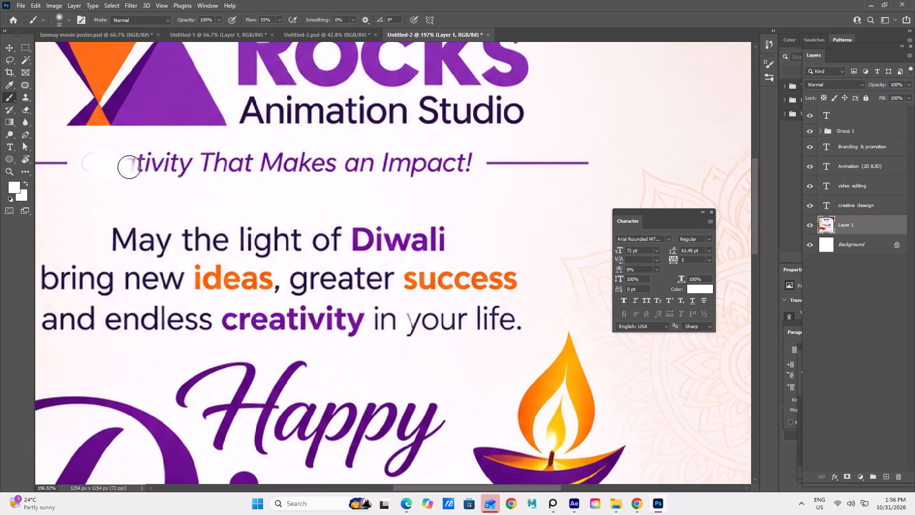
pyautogui.moveTo(129, 167); pyautogui.dragTo(189, 167)
pyautogui.moveTo(143, 161); pyautogui.dragTo(208, 154)
pyautogui.moveTo(200, 157); pyautogui.dragTo(300, 158)
pyautogui.moveTo(229, 169); pyautogui.dragTo(313, 160)
pyautogui.moveTo(205, 169); pyautogui.dragTo(249, 165)
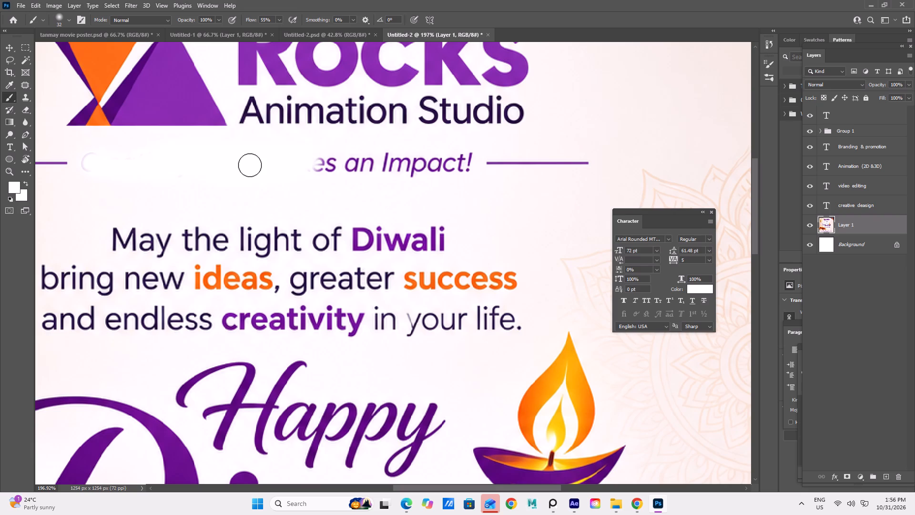
pyautogui.moveTo(250, 165); pyautogui.dragTo(365, 166)
pyautogui.moveTo(327, 168); pyautogui.dragTo(396, 159)
pyautogui.moveTo(380, 158); pyautogui.dragTo(437, 160)
pyautogui.moveTo(421, 162); pyautogui.dragTo(445, 161)
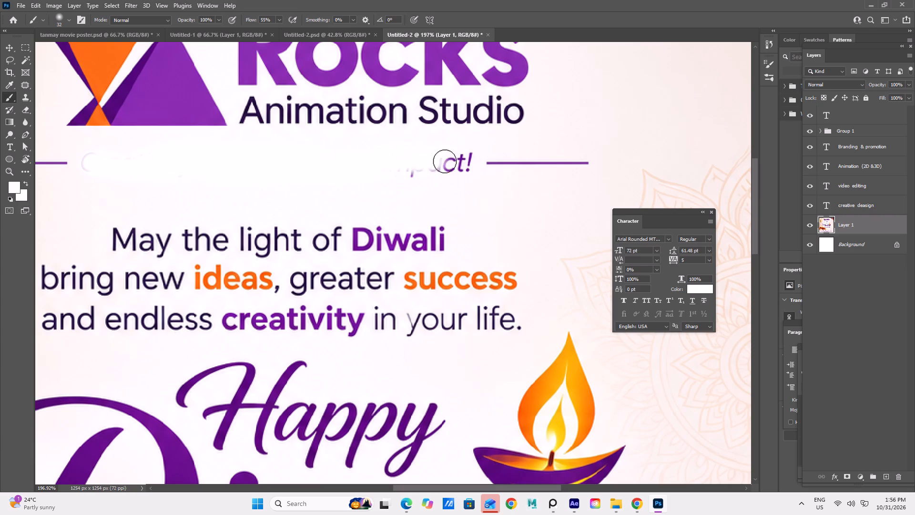
pyautogui.moveTo(445, 161); pyautogui.dragTo(400, 172)
pyautogui.click(637, 505)
pyautogui.click(582, 460)
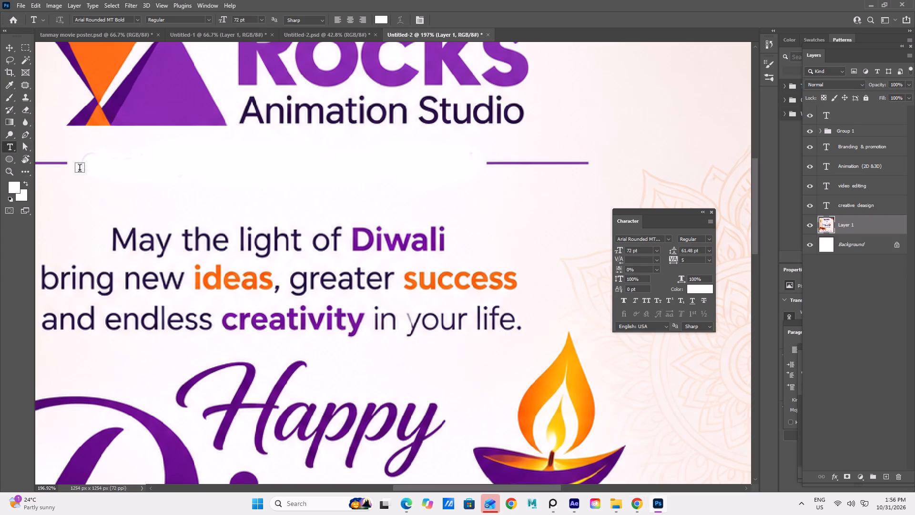
pyautogui.click(78, 169)
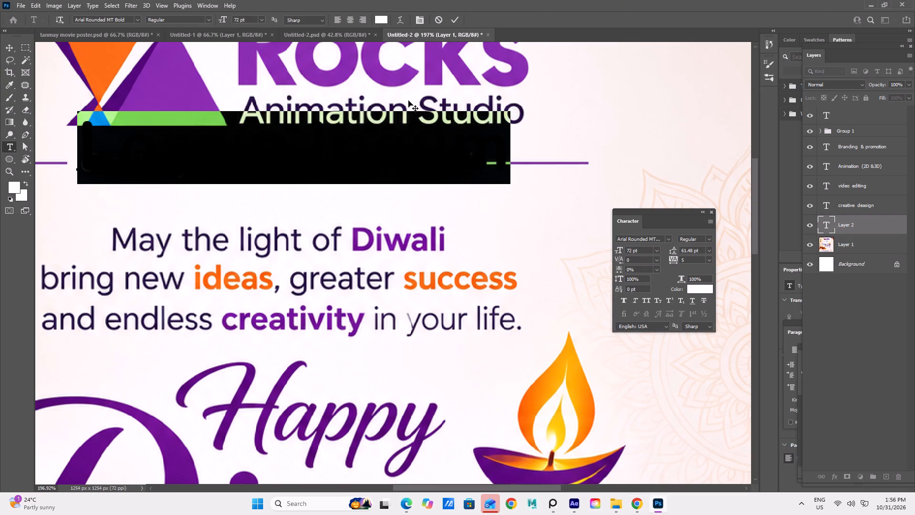
pyautogui.press('c')
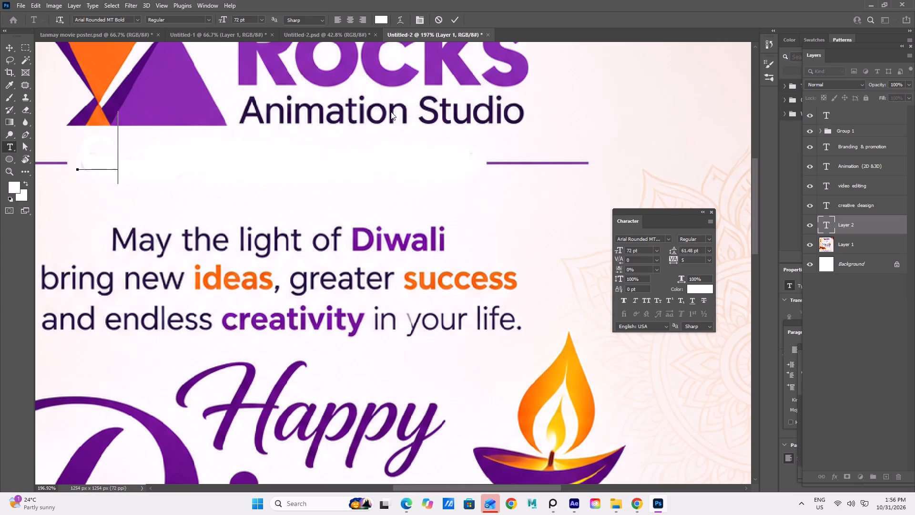
pyautogui.click(381, 20)
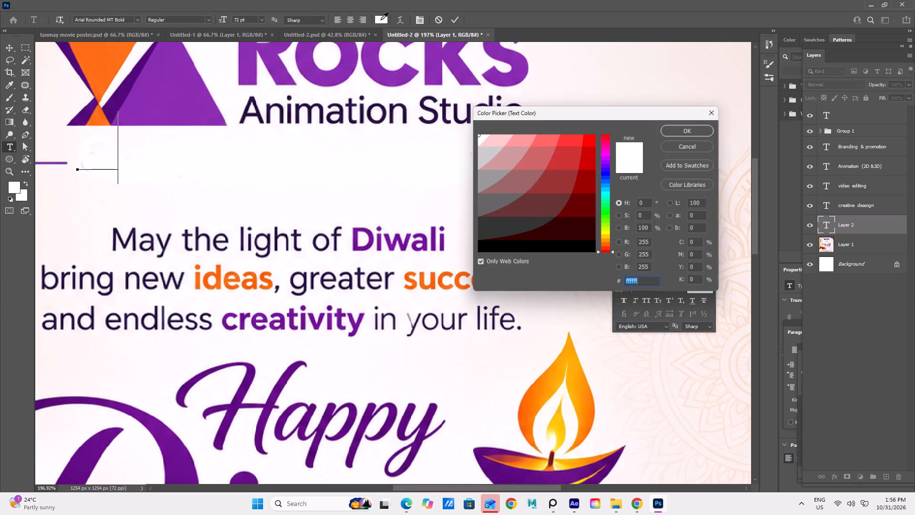
pyautogui.click(540, 250)
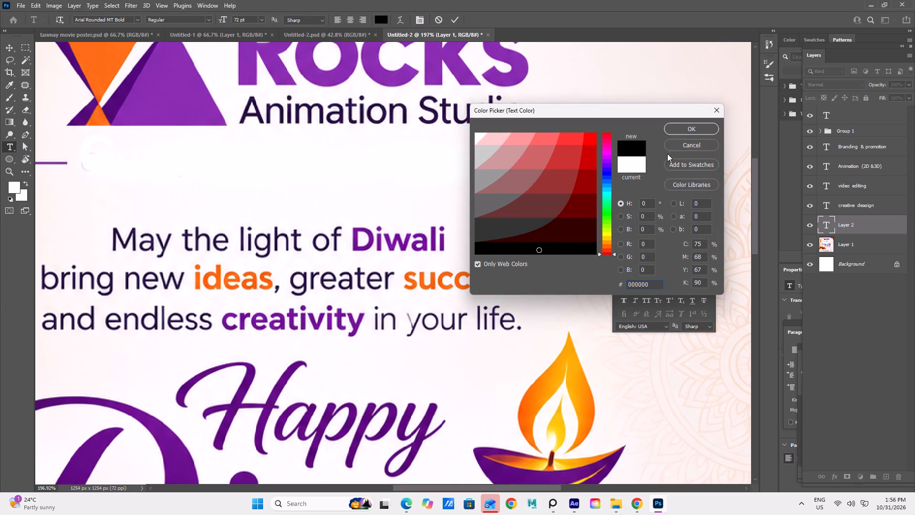
pyautogui.click(676, 131)
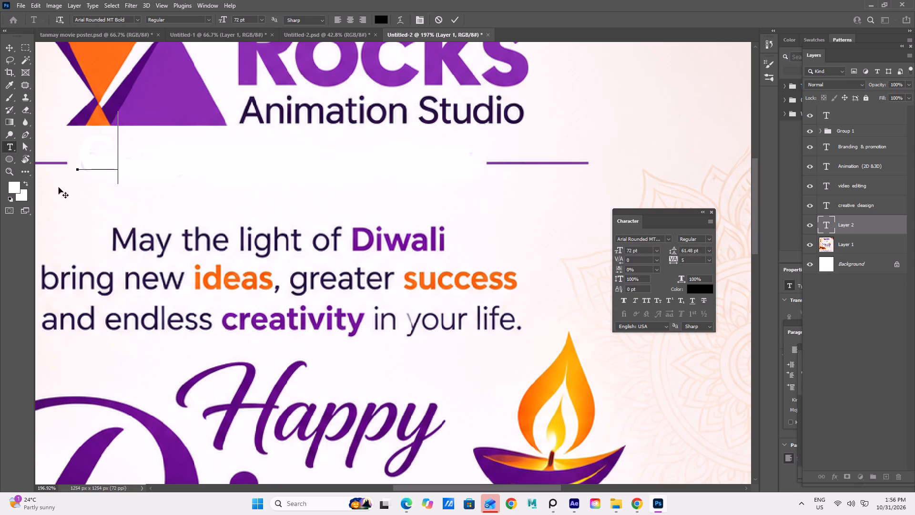
pyautogui.press('BackSpace')
pyautogui.press('c')
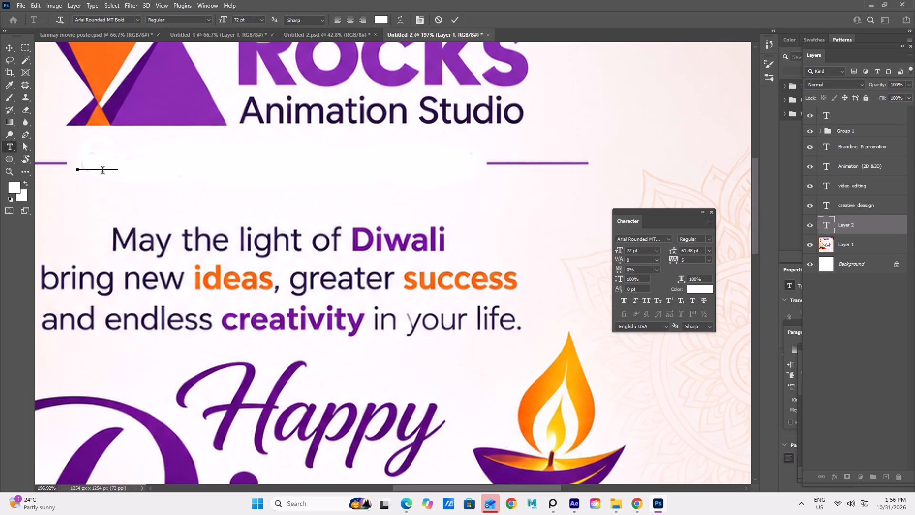
pyautogui.press('BackSpace')
pyautogui.click(93, 168)
pyautogui.click(94, 170)
pyautogui.press('c')
pyautogui.write('reative')
pyautogui.press('space')
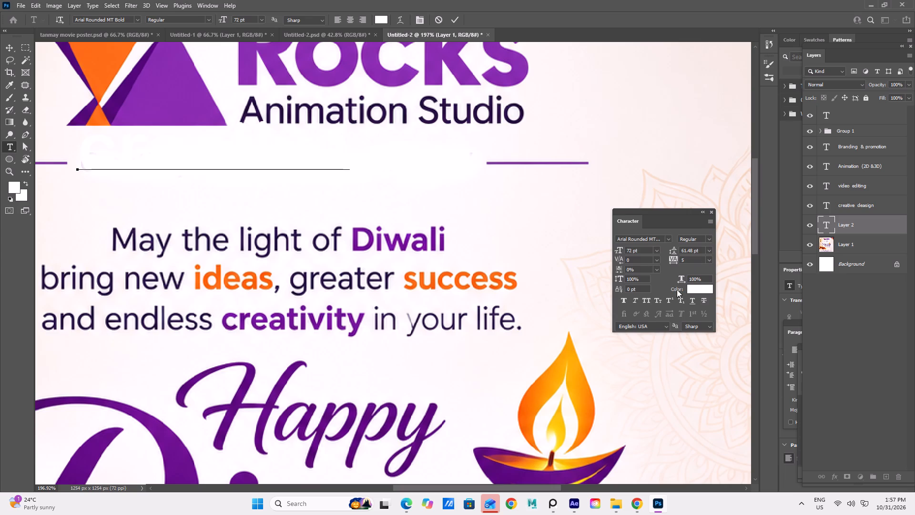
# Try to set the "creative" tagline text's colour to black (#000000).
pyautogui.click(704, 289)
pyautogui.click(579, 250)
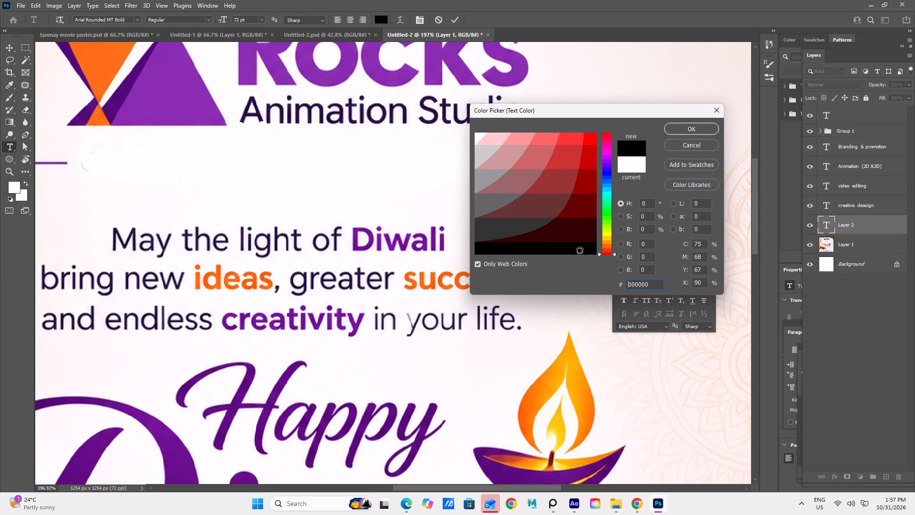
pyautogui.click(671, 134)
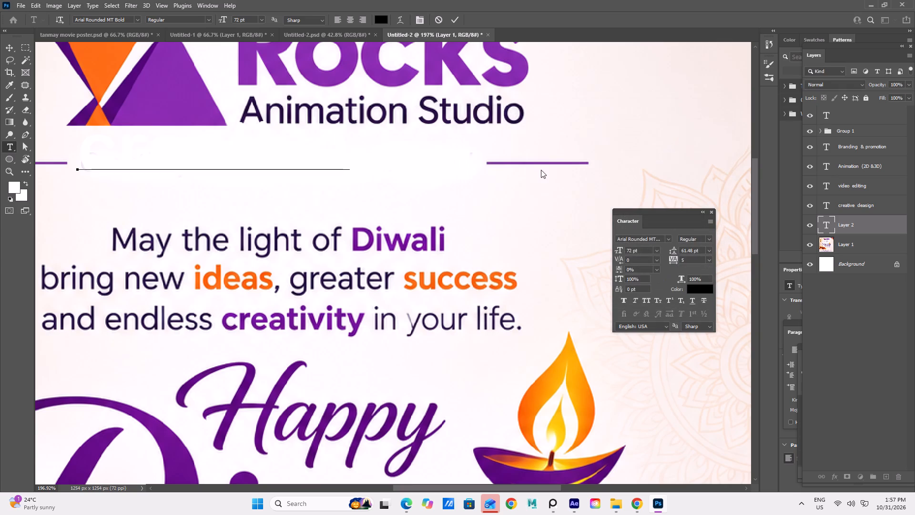
# Commit the "creative" text and move it right and slightly down into the gap between the two tagline rules.
pyautogui.click(13, 49)
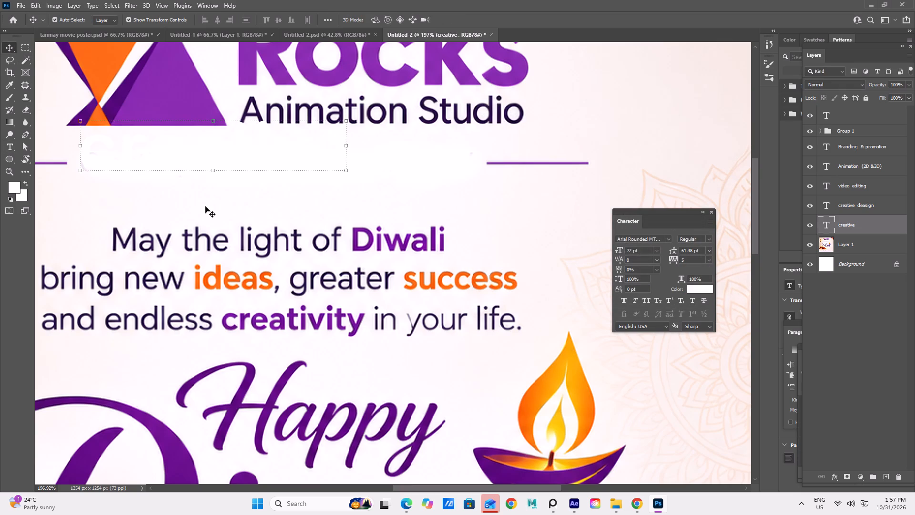
pyautogui.moveTo(189, 159); pyautogui.dragTo(231, 175)
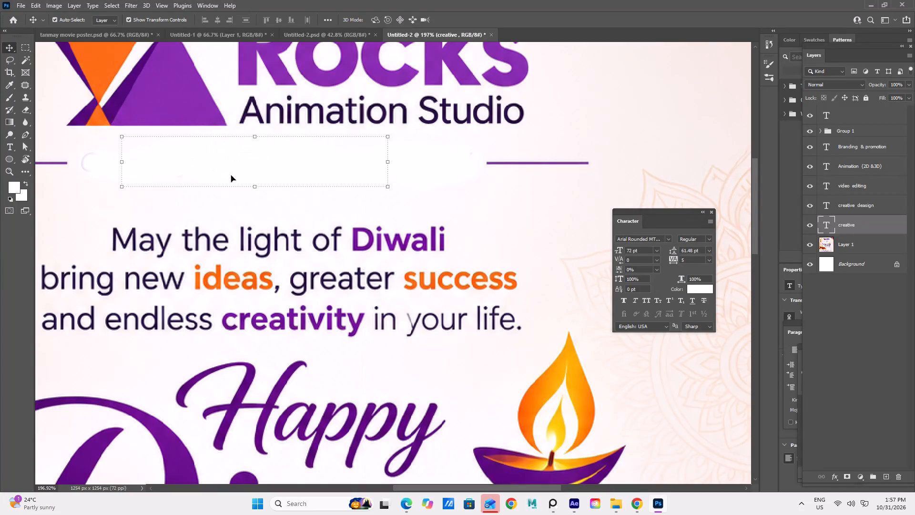
# Delete the "creative" text layer from the tagline gap beneath Animation Studio.
pyautogui.press('Delete')
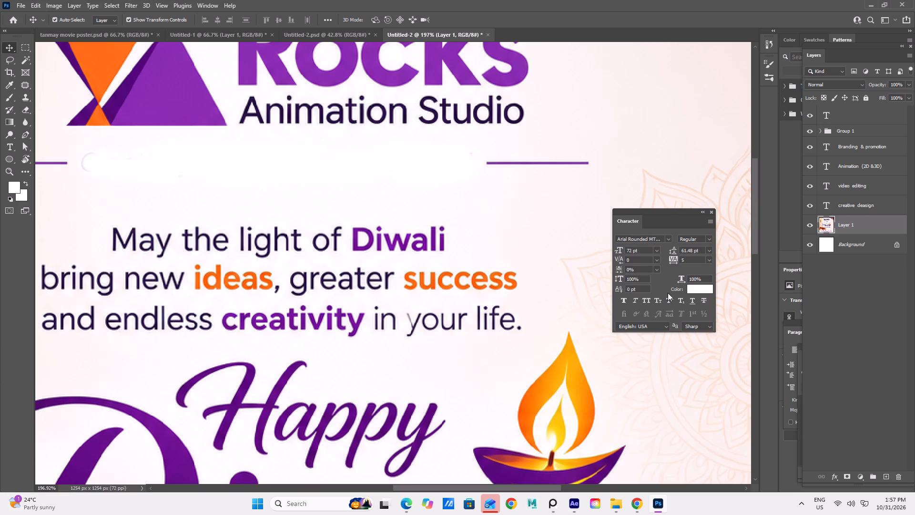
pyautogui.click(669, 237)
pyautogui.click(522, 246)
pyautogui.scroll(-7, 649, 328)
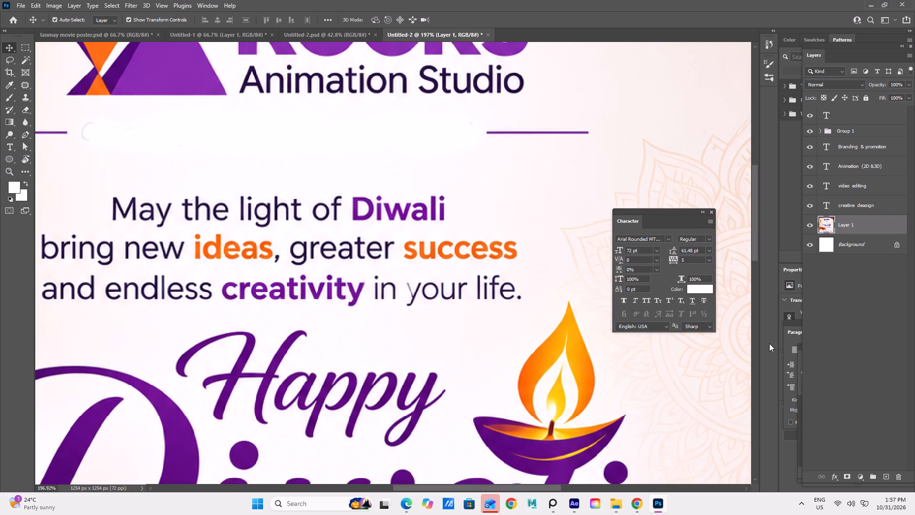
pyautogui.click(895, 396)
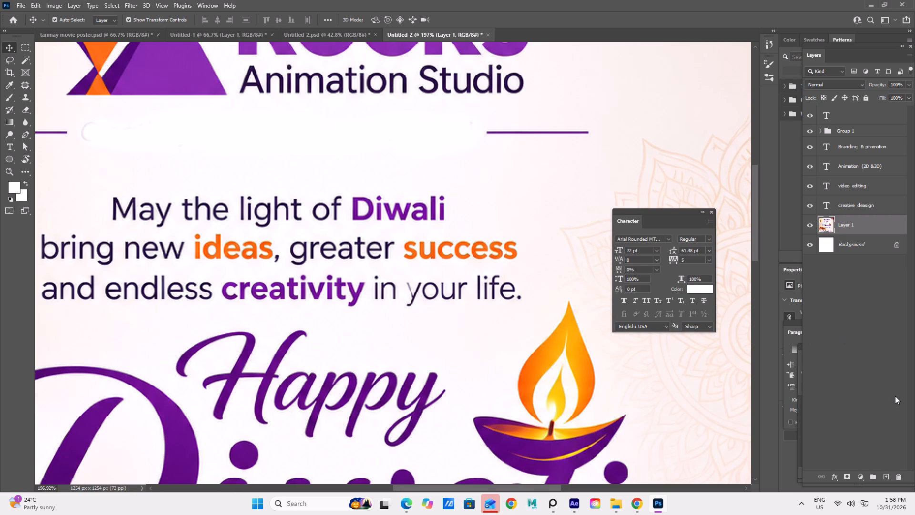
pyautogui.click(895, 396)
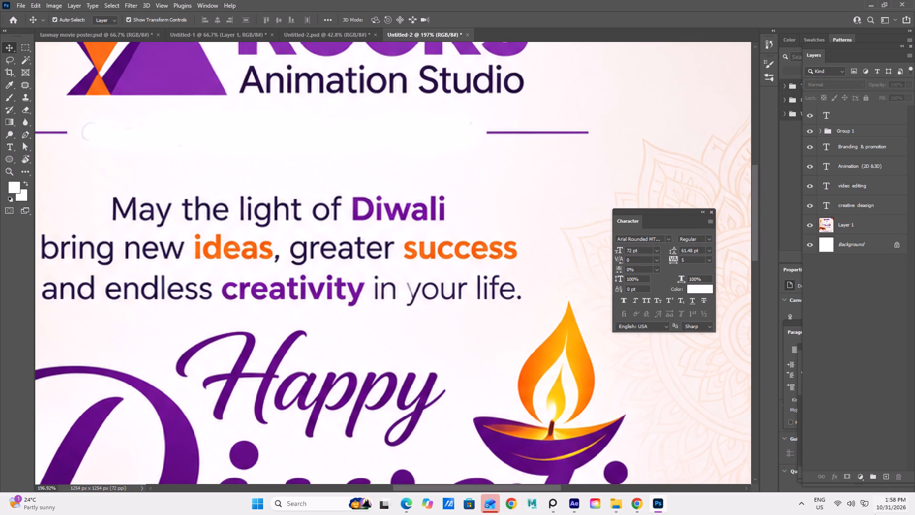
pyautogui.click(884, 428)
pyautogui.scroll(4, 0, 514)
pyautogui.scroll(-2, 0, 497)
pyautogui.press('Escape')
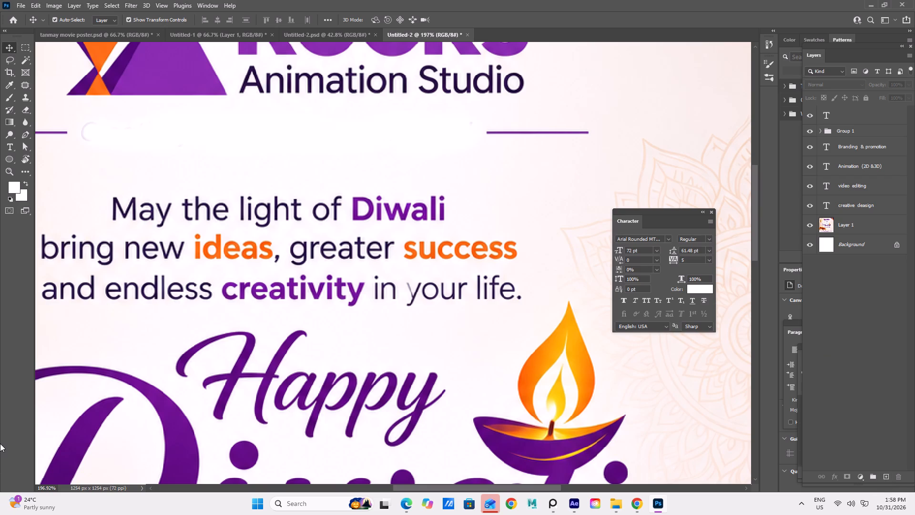
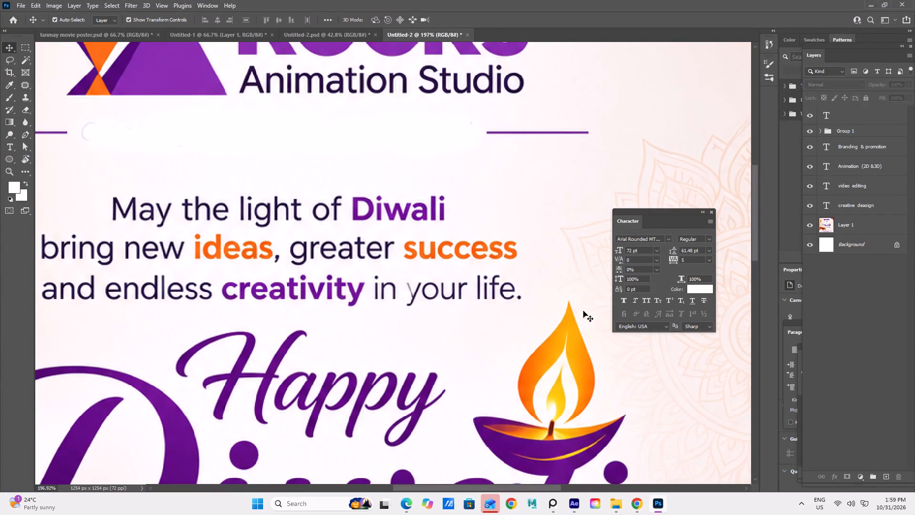
# Close the floating character settings window and leave no layer selected.
pyautogui.click(681, 433)
pyautogui.click(857, 359)
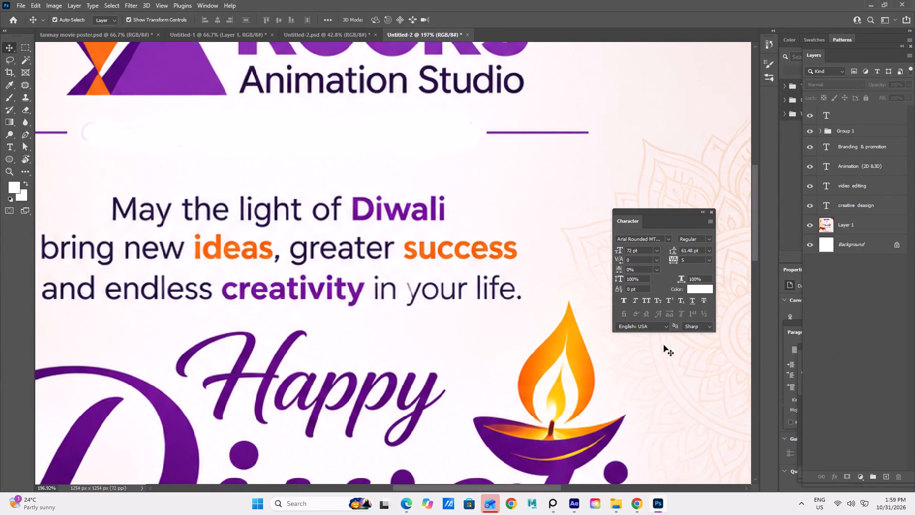
pyautogui.click(661, 347)
pyautogui.click(914, 407)
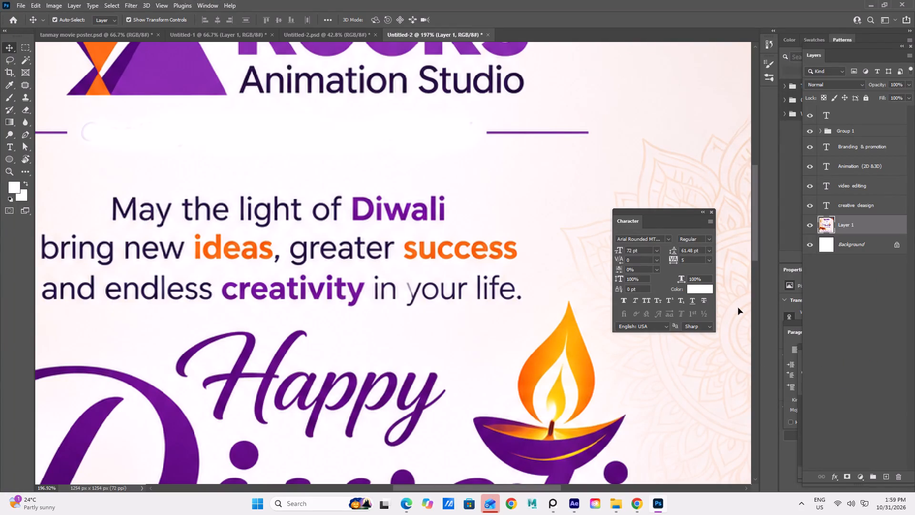
pyautogui.click(707, 211)
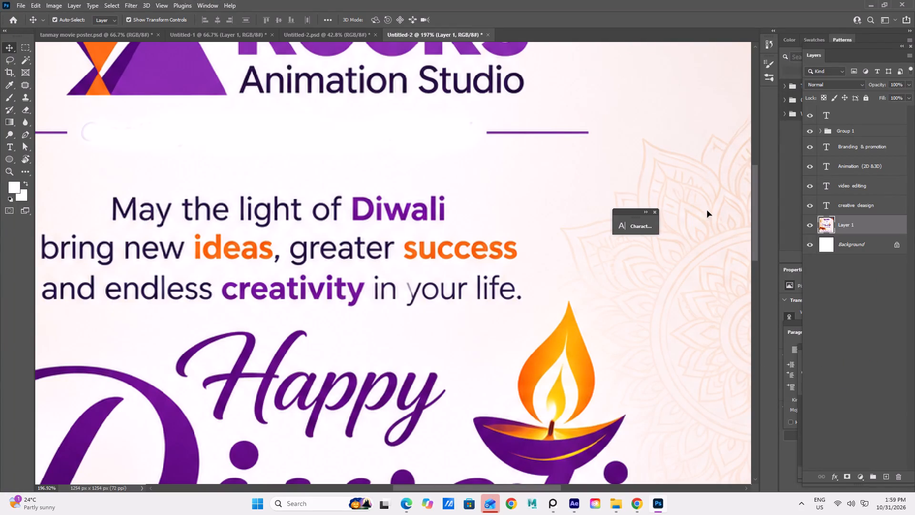
pyautogui.click(655, 209)
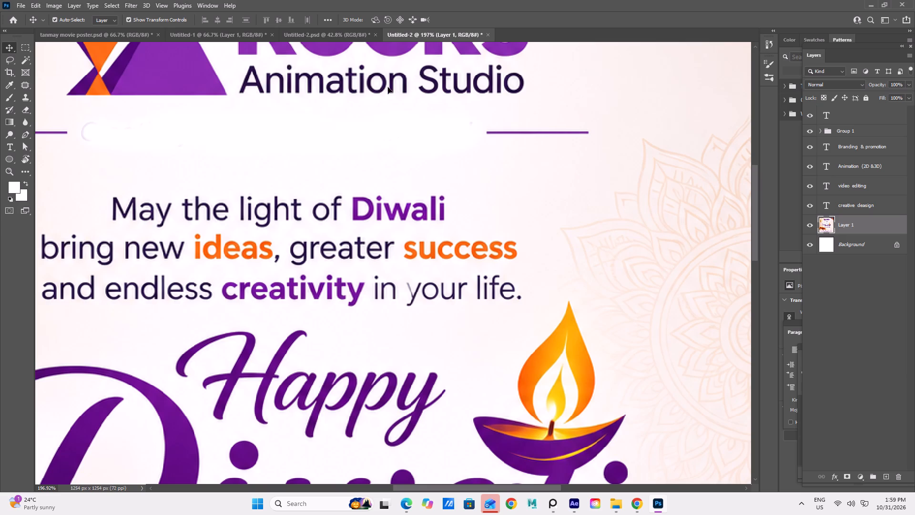
pyautogui.scroll(-2, 0, 22)
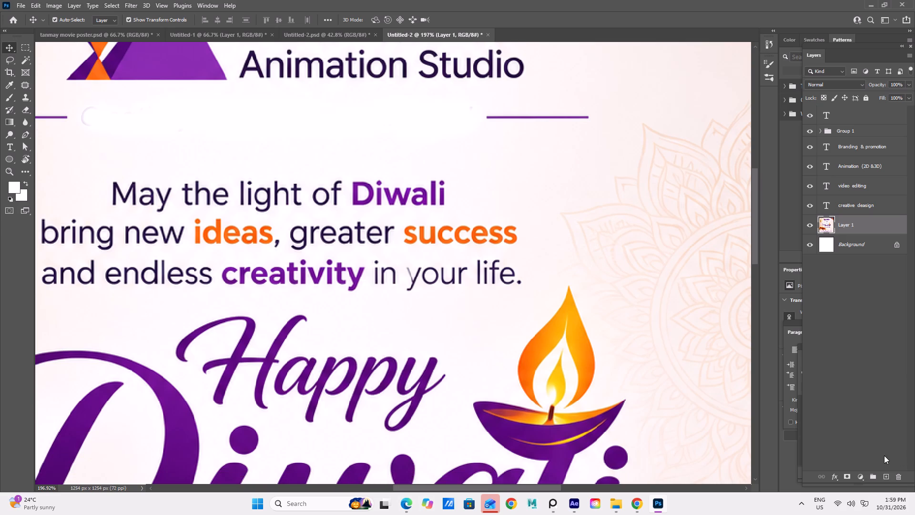
pyautogui.click(666, 465)
pyautogui.click(836, 410)
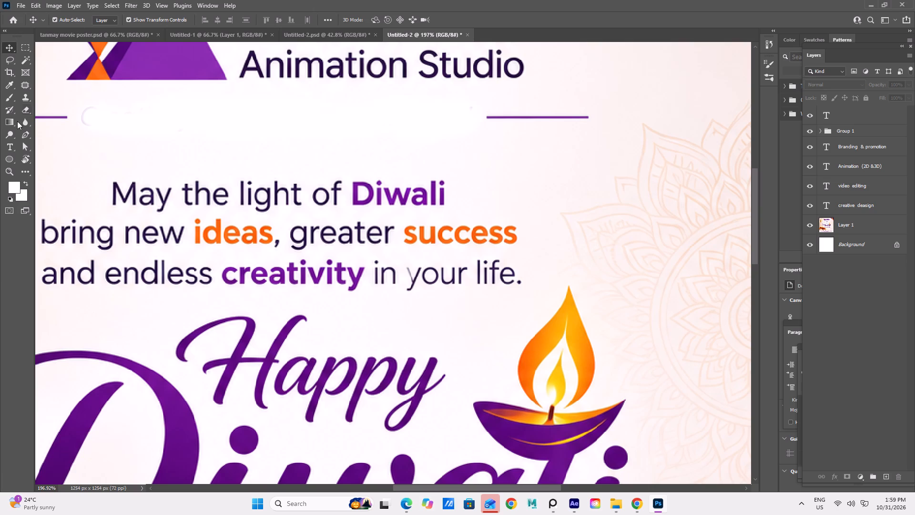
# Add the text "creative" in black (#000000) near the start of the cleared tagline gap beneath Animation Studio.
pyautogui.click(3, 149)
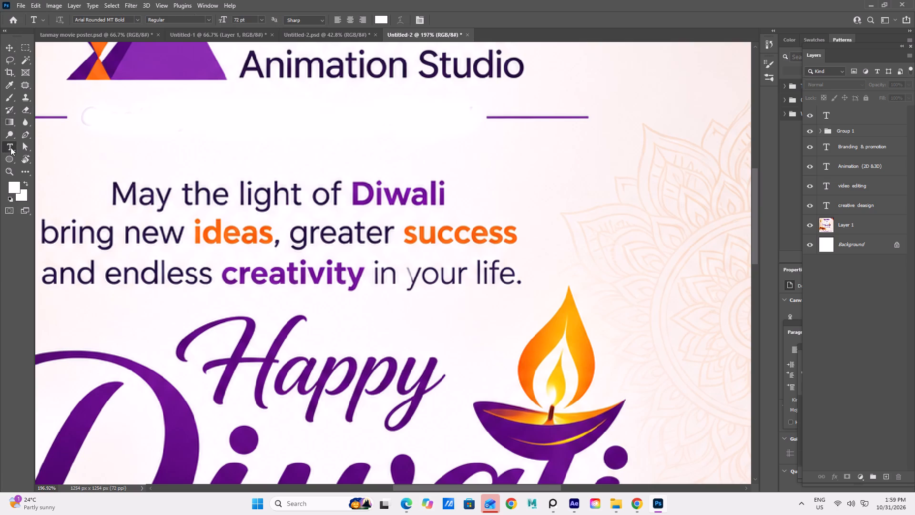
pyautogui.click(122, 112)
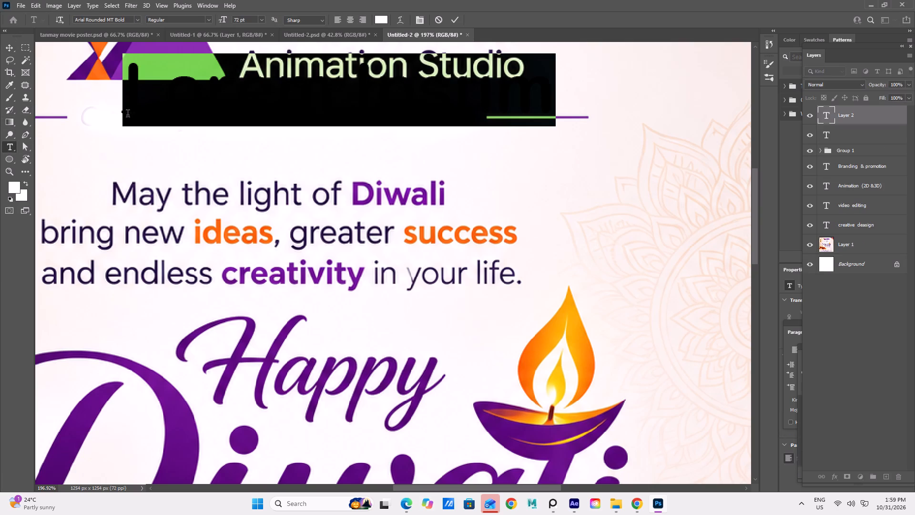
pyautogui.click(377, 17)
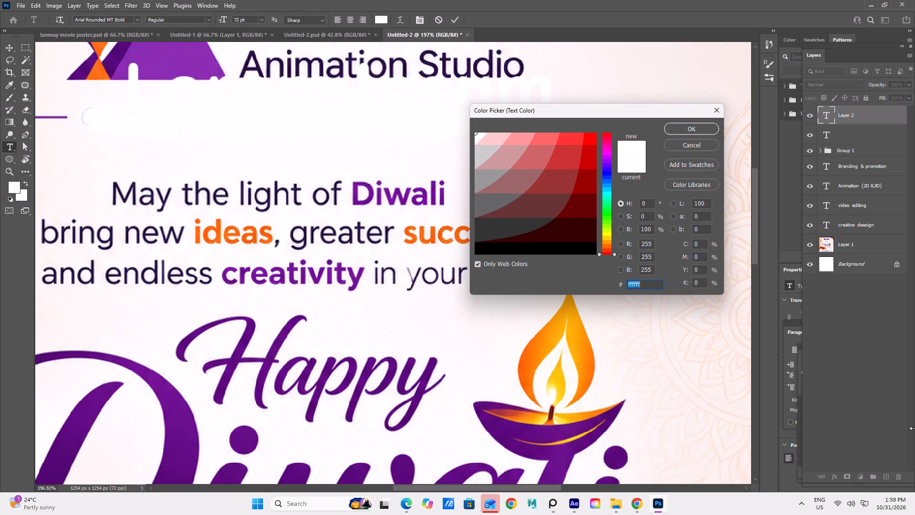
pyautogui.click(561, 251)
pyautogui.click(718, 90)
pyautogui.click(694, 130)
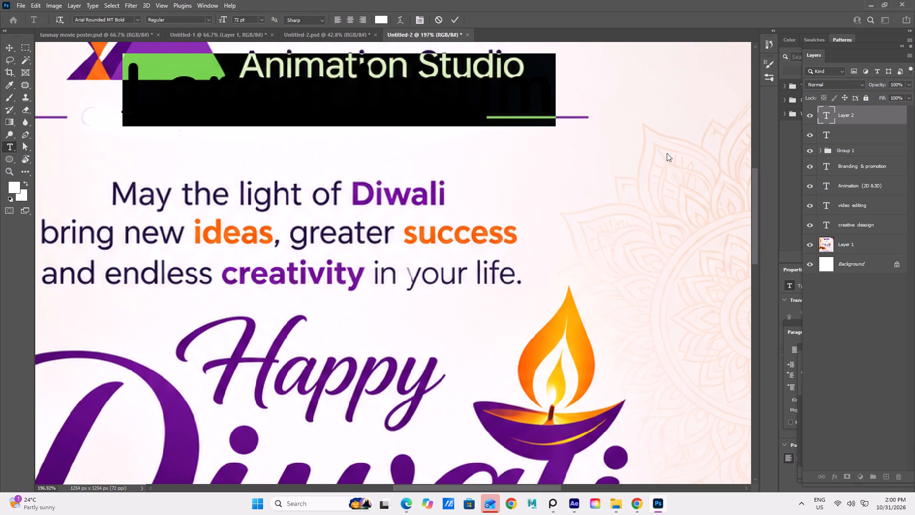
pyautogui.click(376, 18)
pyautogui.click(520, 251)
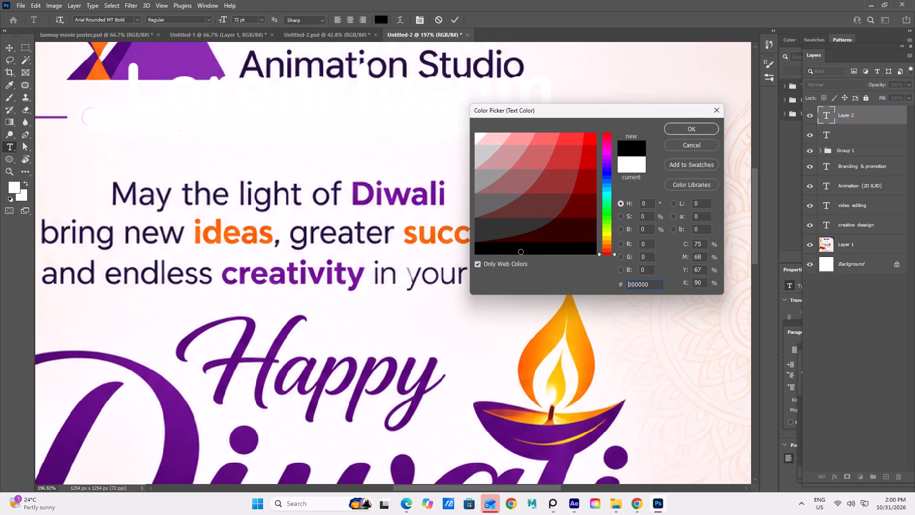
pyautogui.click(695, 129)
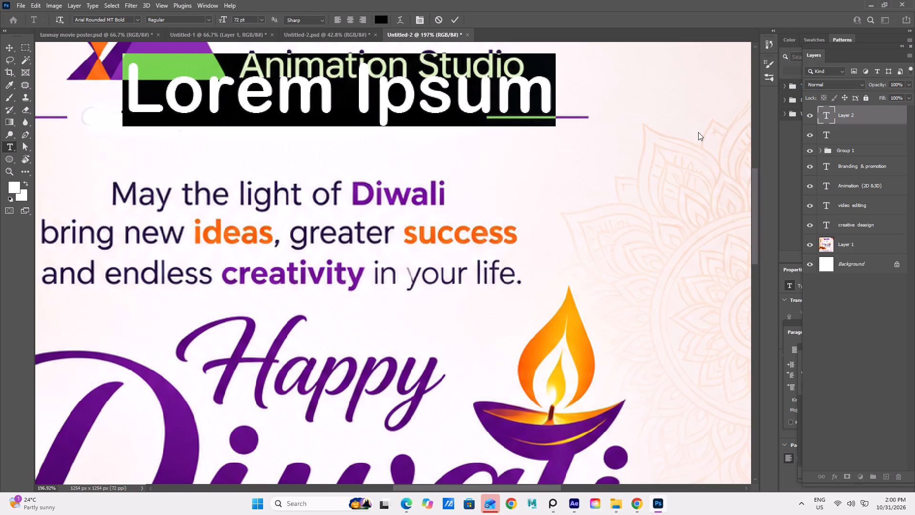
pyautogui.write('crea')
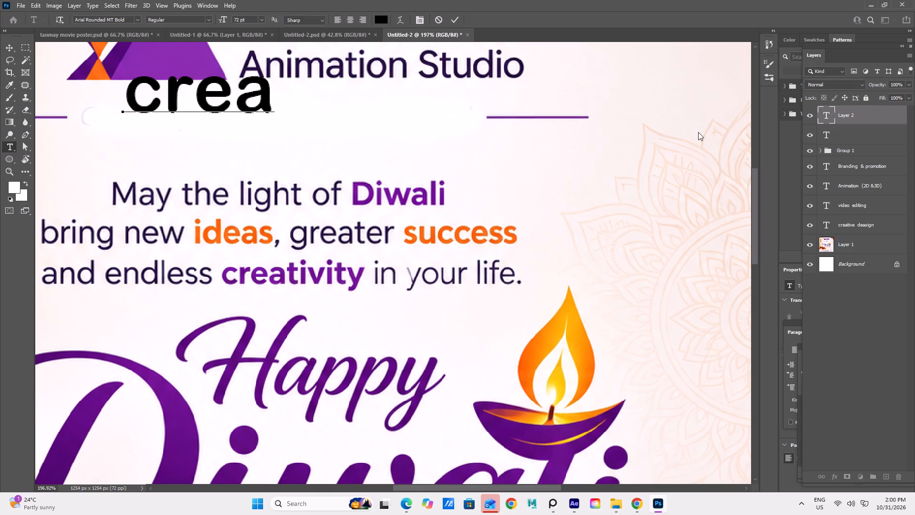
pyautogui.press('t')
pyautogui.write('ive')
pyautogui.press('space')
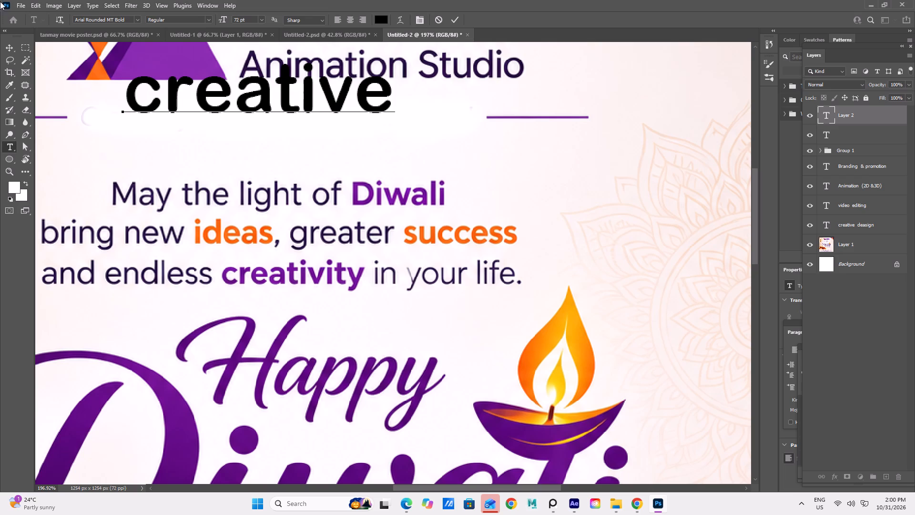
# Commit the "creative" text and move it so it starts just after the first tagline rule, level with the rules.
pyautogui.click(5, 50)
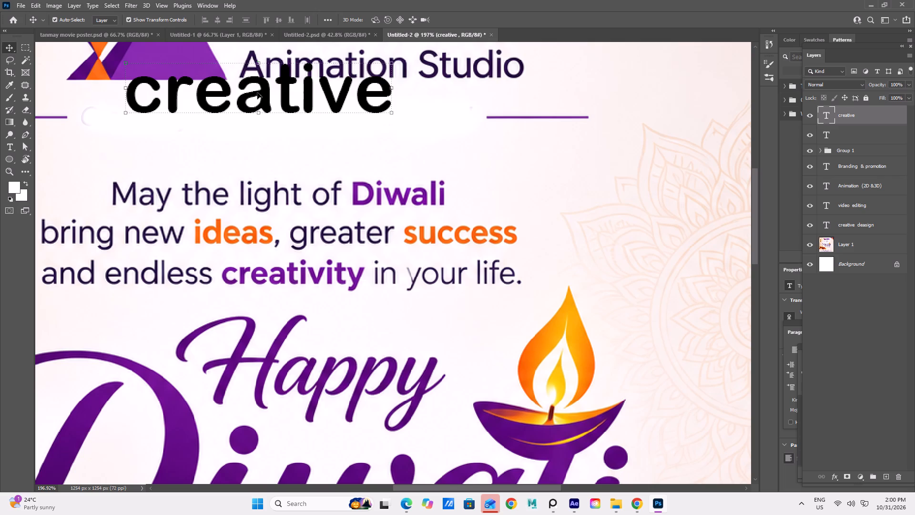
pyautogui.moveTo(260, 93); pyautogui.dragTo(213, 113)
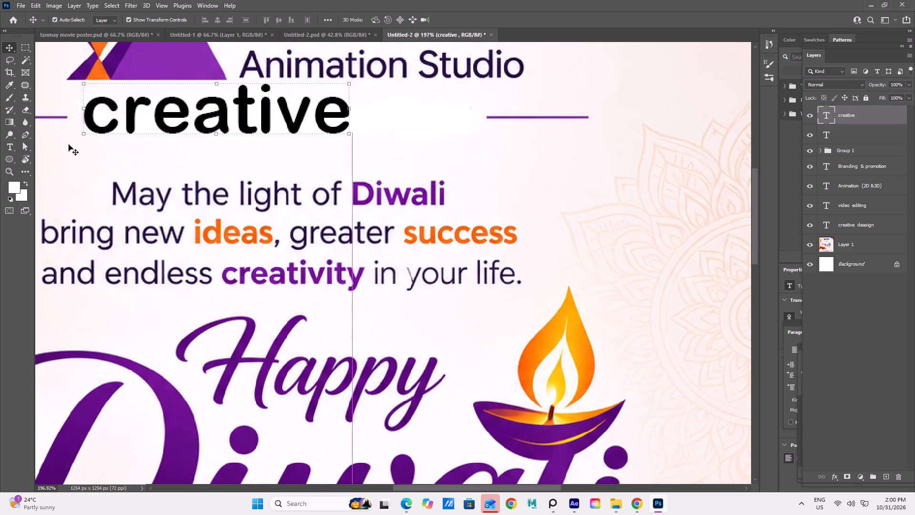
pyautogui.click(10, 149)
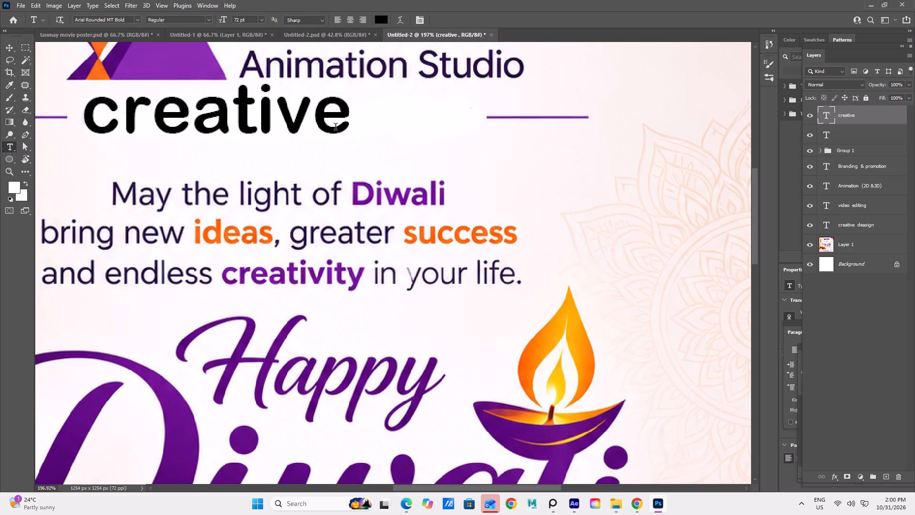
pyautogui.click(352, 125)
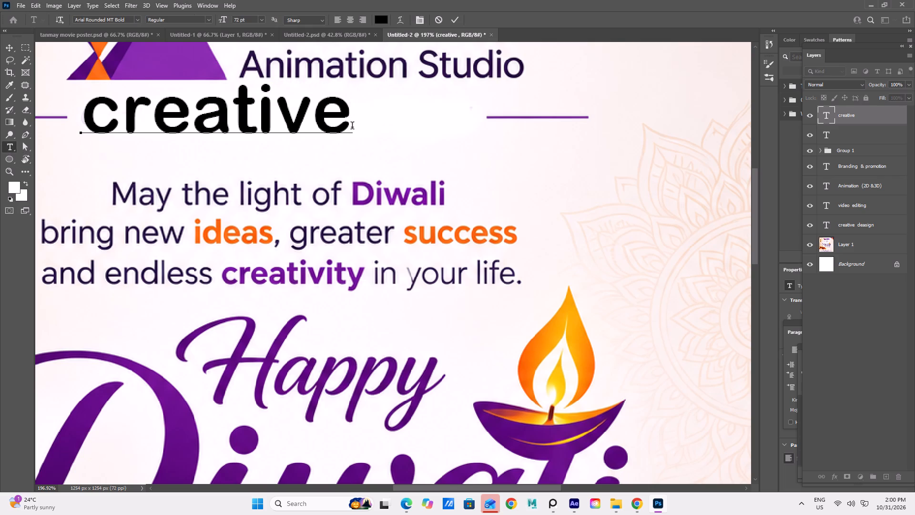
pyautogui.press('space')
pyautogui.click(656, 513)
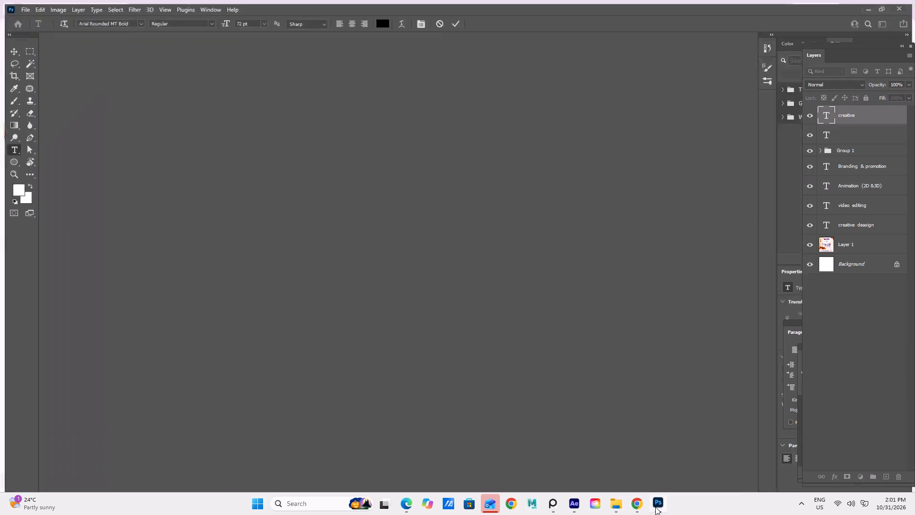
pyautogui.write('thast')
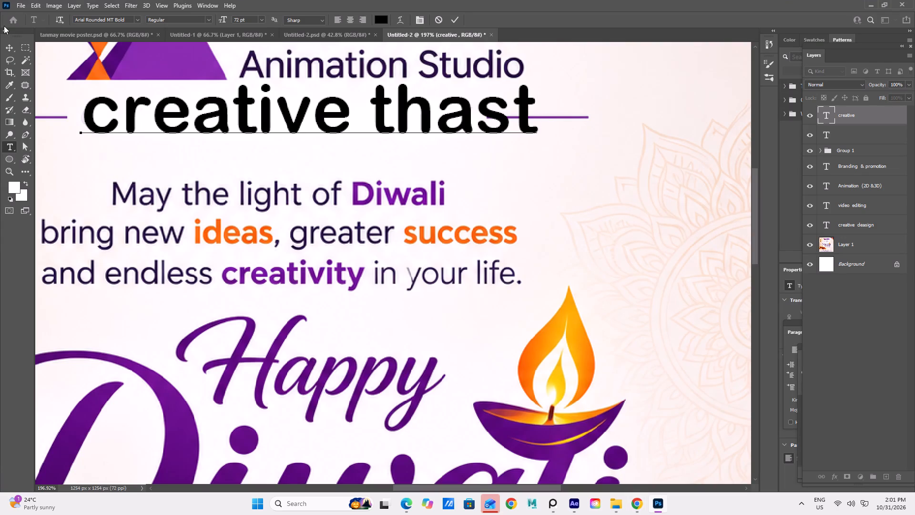
pyautogui.press('BackSpace')
pyautogui.press('BackSpace')
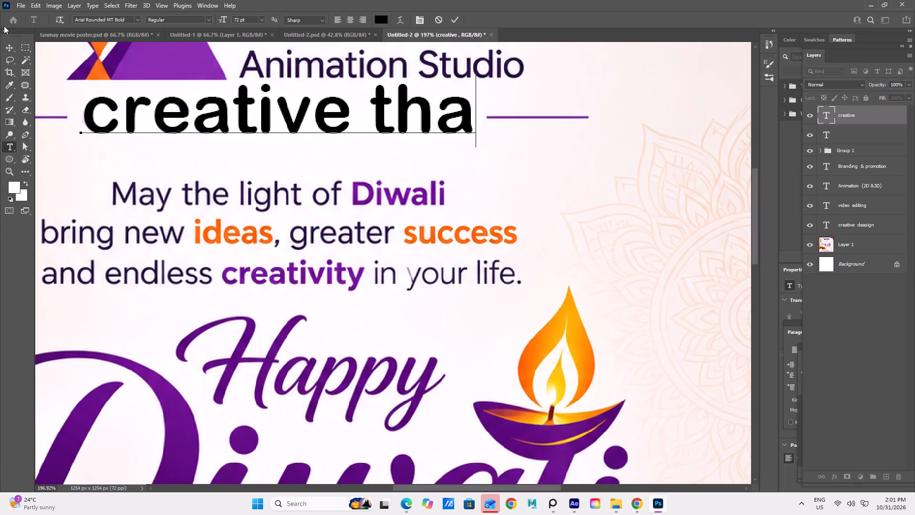
pyautogui.write('t')
pyautogui.press('space')
pyautogui.write('mak')
pyautogui.write('e an i')
pyautogui.press('m')
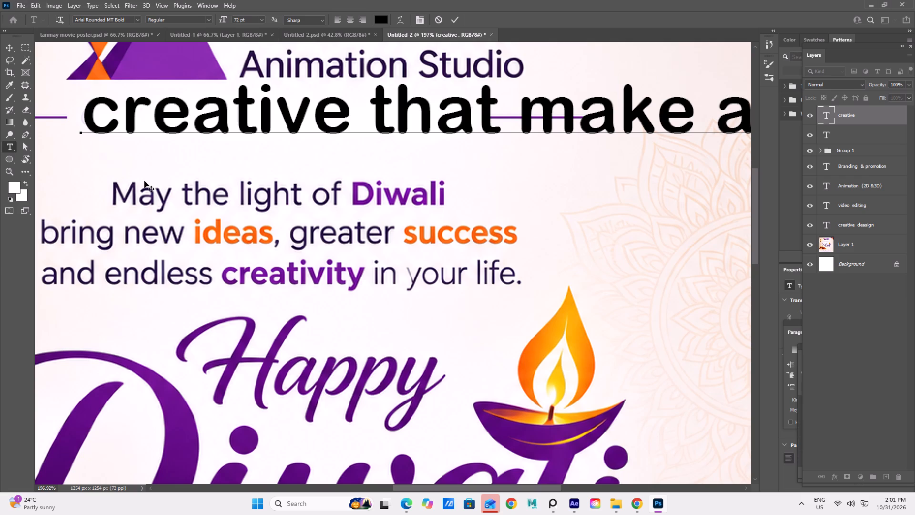
pyautogui.press('p')
pyautogui.write('act')
# Reopen the character settings and try to set the tagline text's font to Arial.
pyautogui.keyDown('alt'); pyautogui.scroll(-5, 887, 171); pyautogui.keyUp('alt')
pyautogui.keyDown('alt'); pyautogui.scroll(-9, 599, 183); pyautogui.keyUp('alt')
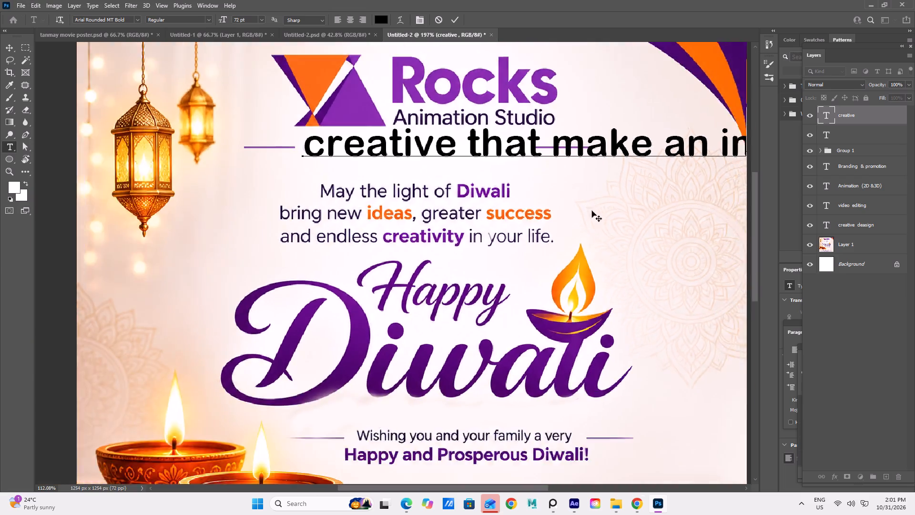
pyautogui.keyDown('alt'); pyautogui.scroll(-2, 592, 211); pyautogui.keyUp('alt')
pyautogui.keyDown('alt'); pyautogui.scroll(3, 569, 194); pyautogui.keyUp('alt')
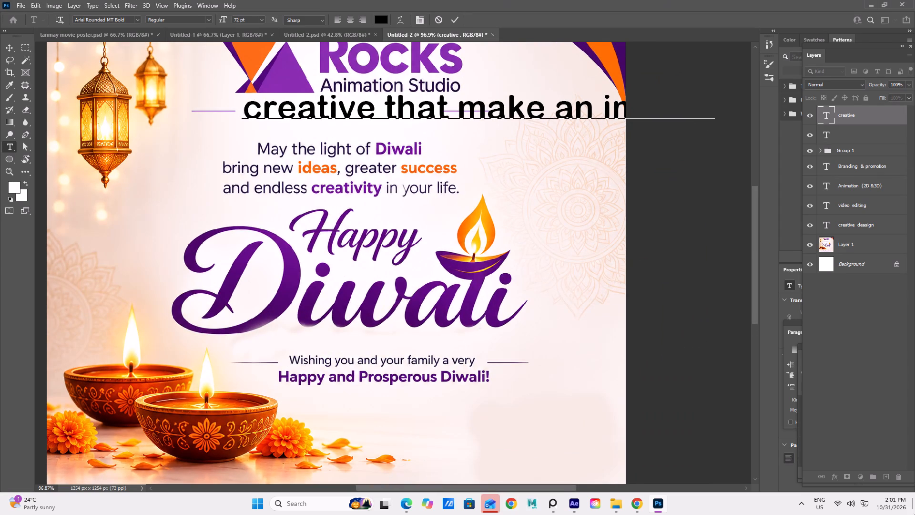
pyautogui.click(388, 117)
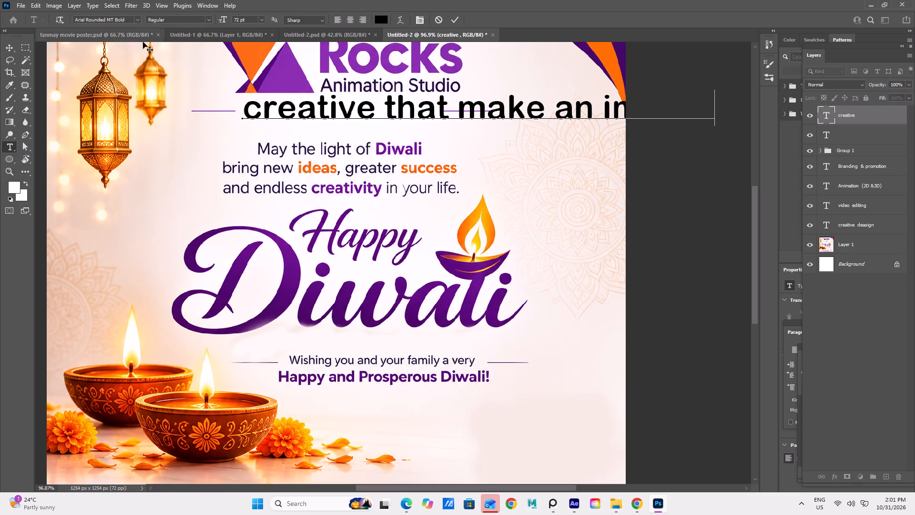
pyautogui.click(212, 4)
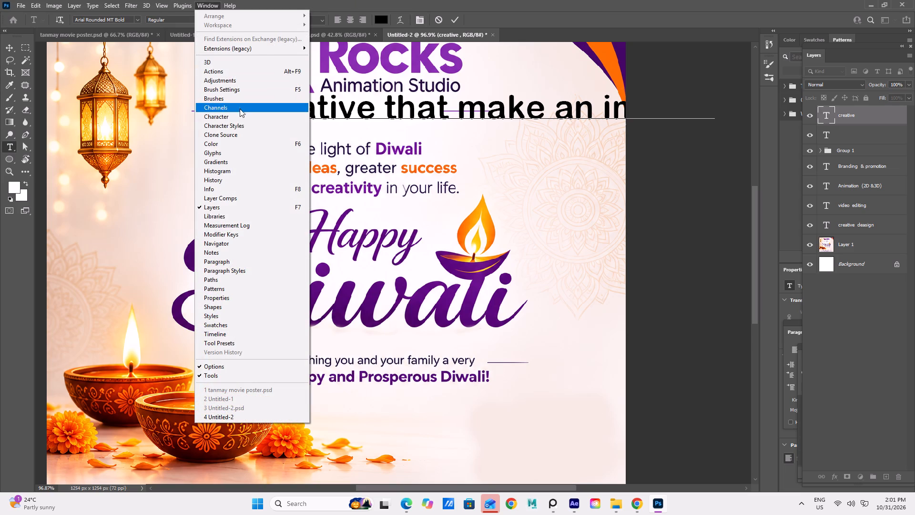
pyautogui.click(237, 120)
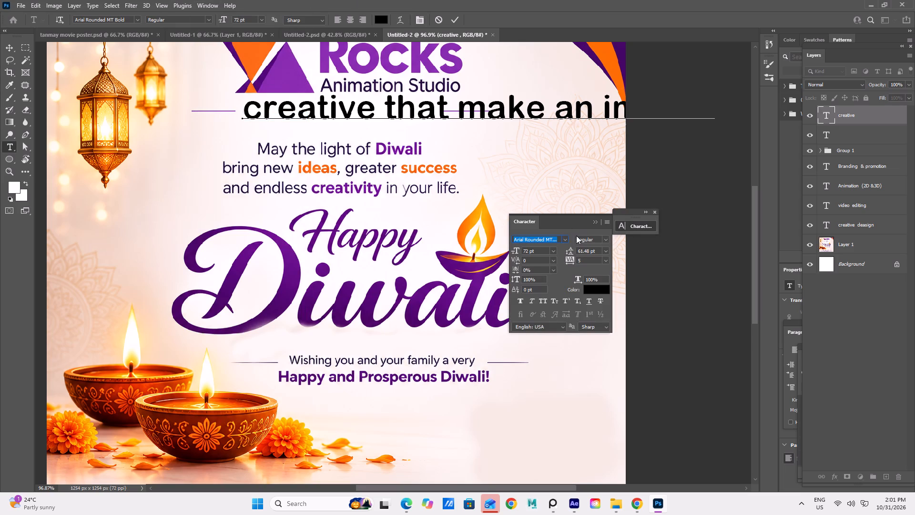
pyautogui.click(566, 240)
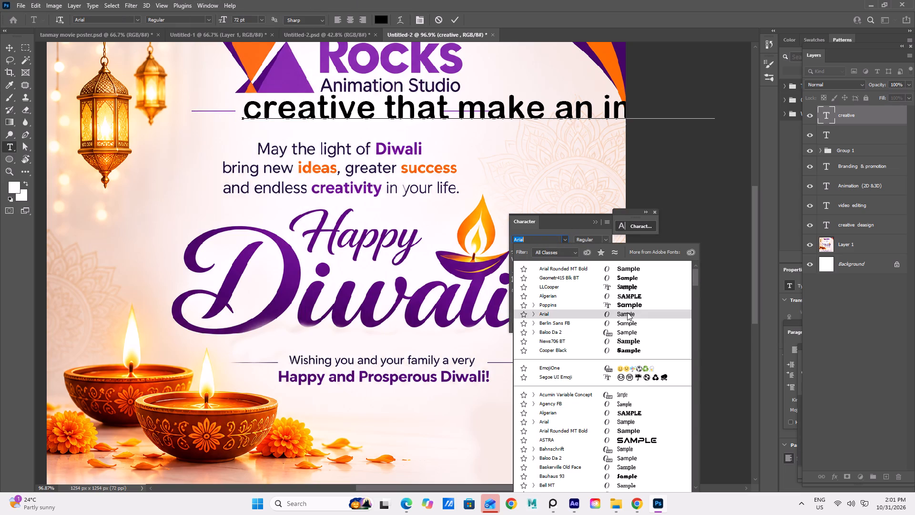
pyautogui.click(626, 312)
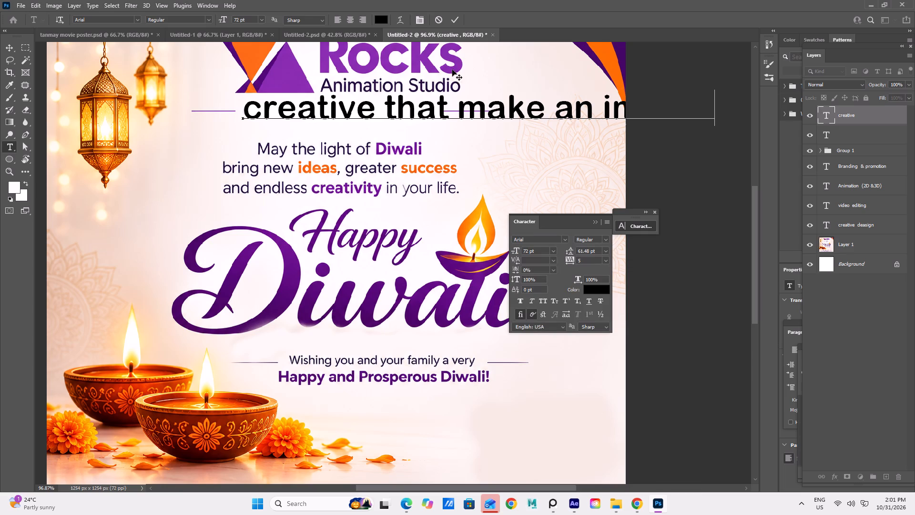
# Try to set the tagline text's size to 48 pt, and commit the text.
pyautogui.click(551, 251)
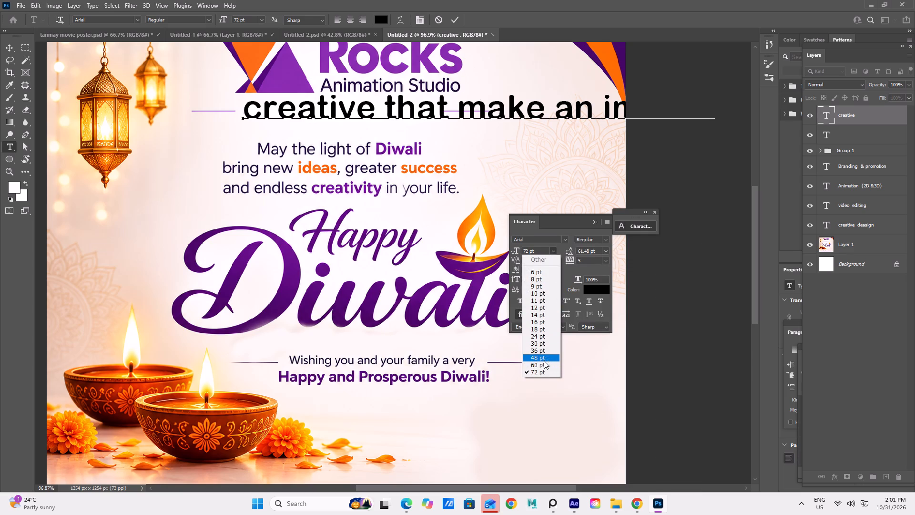
pyautogui.click(540, 357)
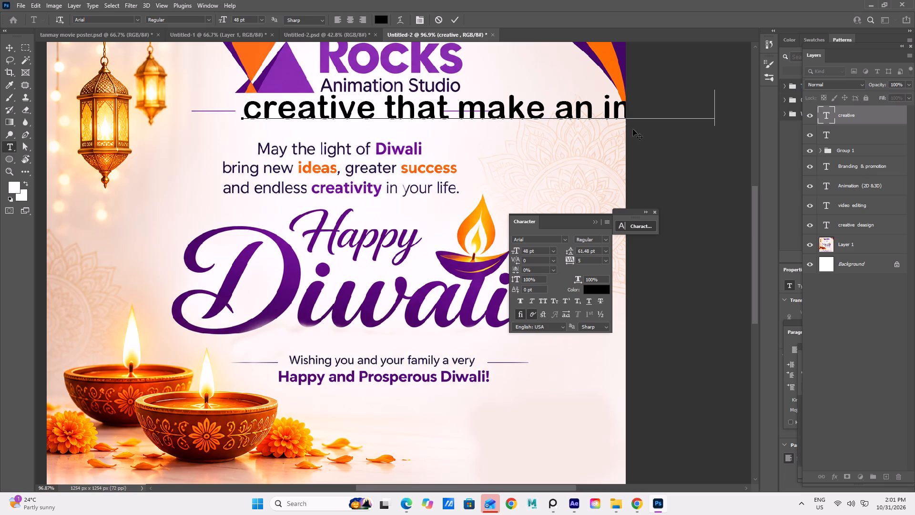
pyautogui.hotkey('ctrl', 't')
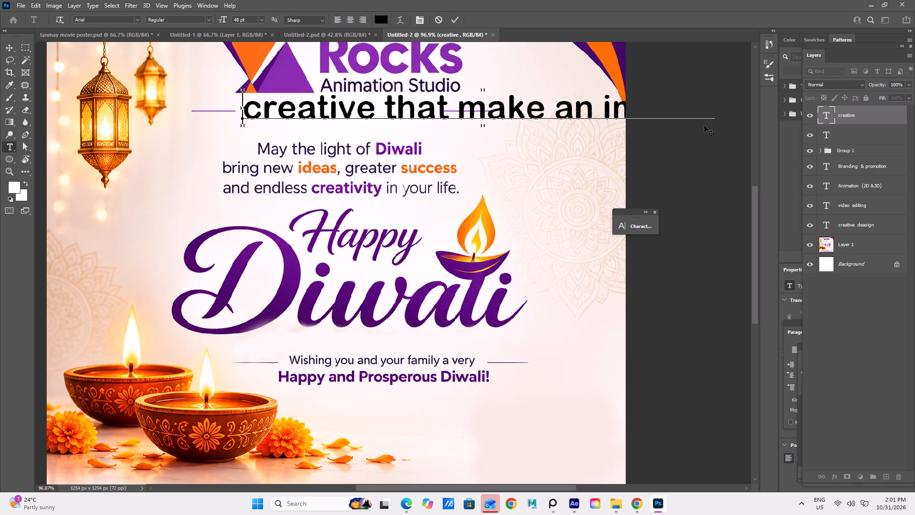
pyautogui.click(13, 47)
# Scale the tagline text proportionally to about 41% and lower it so it fits between the two purple rules.
pyautogui.hotkey('ctrl', 't')
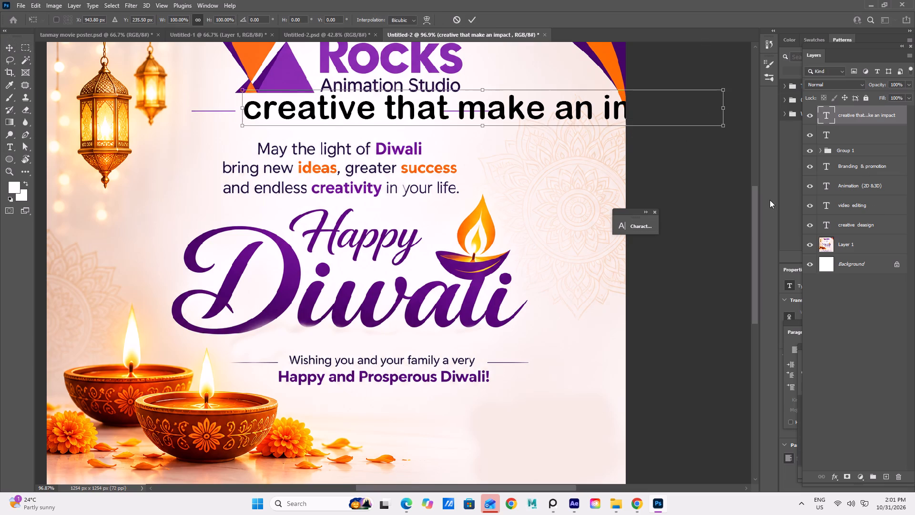
pyautogui.moveTo(723, 128); pyautogui.dragTo(544, 109)
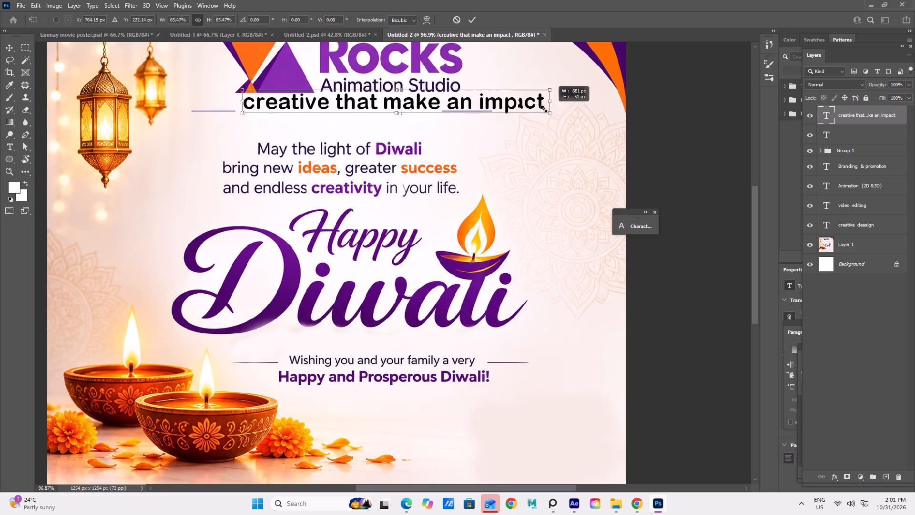
pyautogui.moveTo(544, 109); pyautogui.dragTo(469, 113)
pyautogui.press('Down')
pyautogui.press('Down')
pyautogui.press('Down')
pyautogui.press('Down')
pyautogui.press('Down')
pyautogui.press('Down')
pyautogui.press('Down')
pyautogui.press('Down')
pyautogui.press('Down')
pyautogui.press('Down')
pyautogui.press('Down')
pyautogui.press('Down')
pyautogui.press('Down')
pyautogui.press('Down')
pyautogui.press('Down')
pyautogui.press('Down')
pyautogui.press('Down')
pyautogui.press('Down')
pyautogui.press('Down')
pyautogui.press('Down')
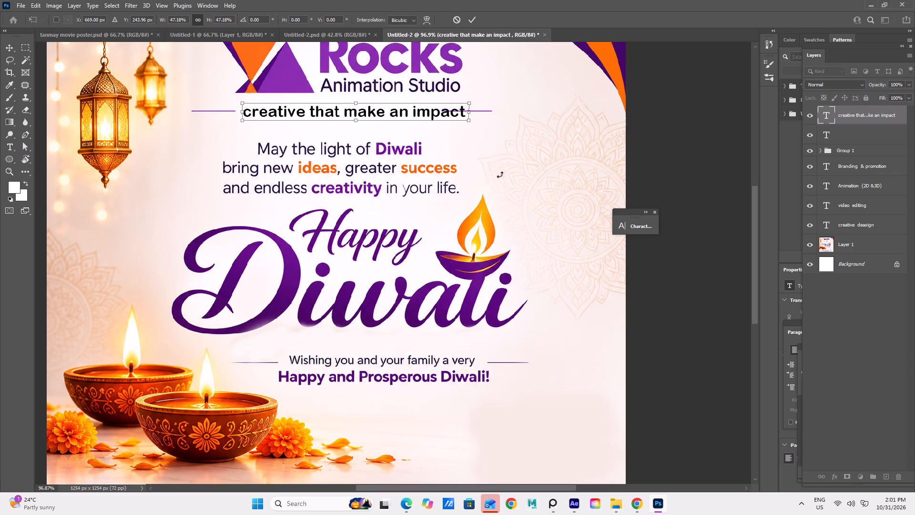
pyautogui.moveTo(470, 124); pyautogui.dragTo(437, 120)
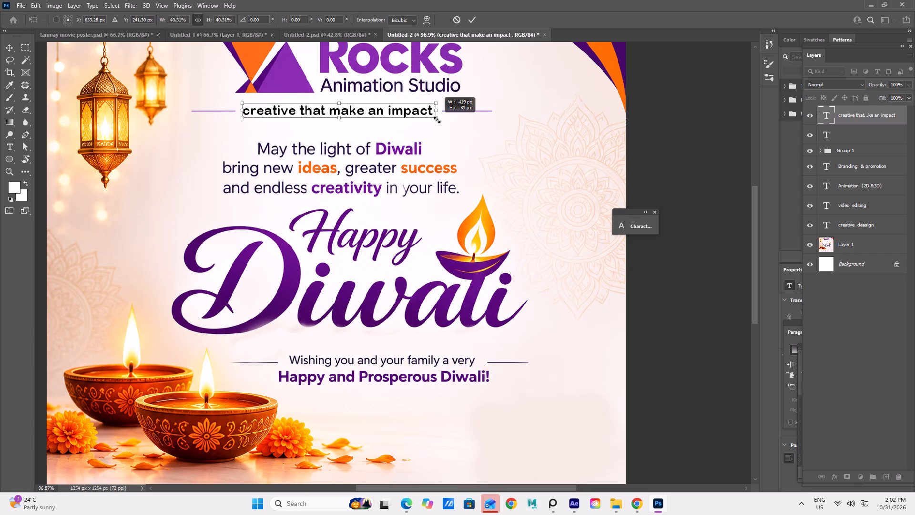
pyautogui.moveTo(437, 120); pyautogui.dragTo(440, 122)
# Reposition the scaled tagline slightly up and toward the first rule, at about X 627 px, Y 239 px.
pyautogui.keyDown('alt'); pyautogui.scroll(3, 342, 165); pyautogui.keyUp('alt')
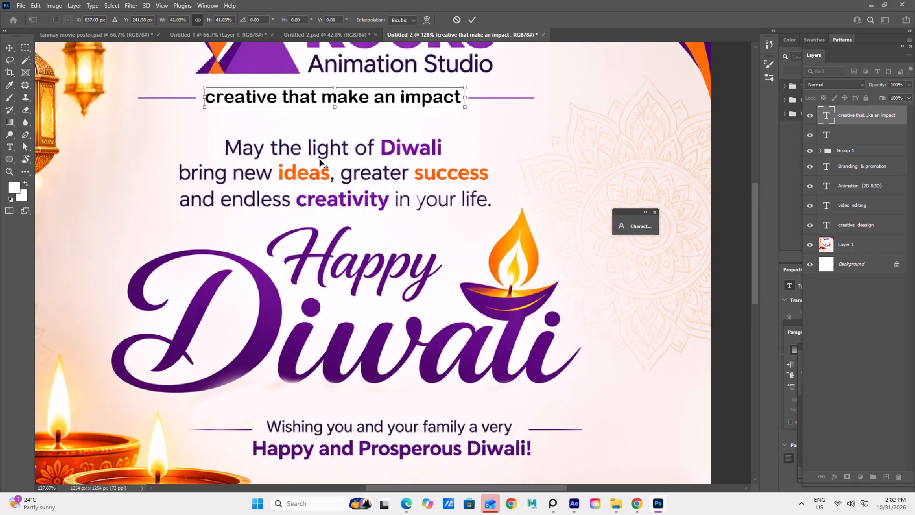
pyautogui.keyDown('alt'); pyautogui.scroll(1, 300, 138); pyautogui.keyUp('alt')
pyautogui.keyDown('alt'); pyautogui.scroll(5, 255, 81); pyautogui.keyUp('alt')
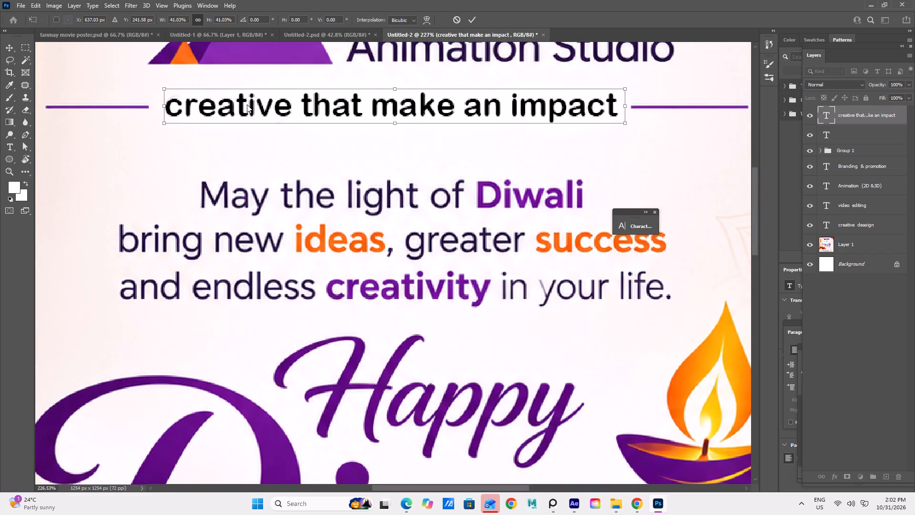
pyautogui.moveTo(264, 115); pyautogui.dragTo(248, 109)
pyautogui.moveTo(280, 112); pyautogui.dragTo(263, 109)
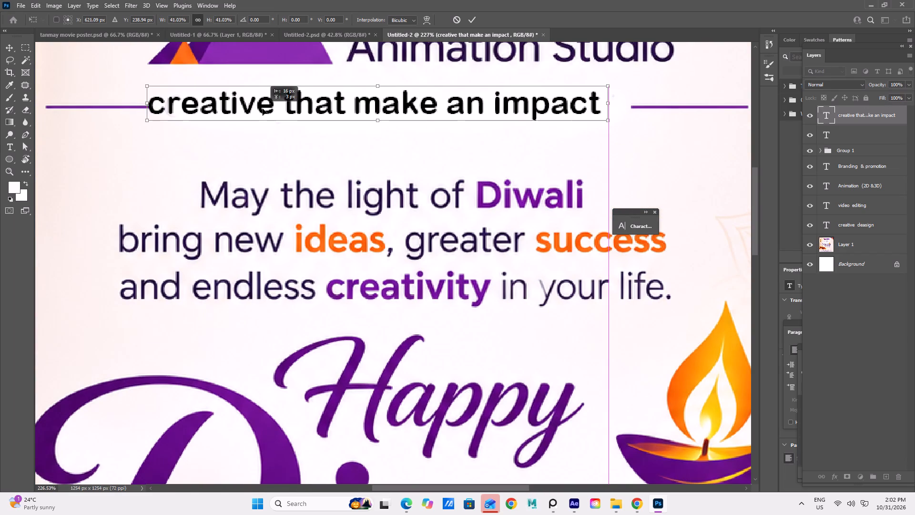
pyautogui.moveTo(263, 109); pyautogui.dragTo(271, 109)
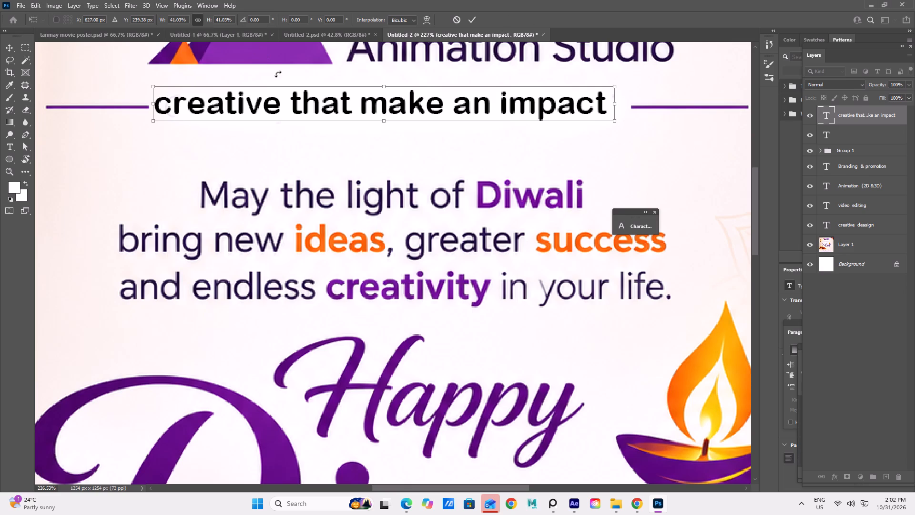
# Show the rulers and place a horizontal guide level with the tagline's purple rules, at about 242 px.
pyautogui.hotkey('ctrl', 'r')
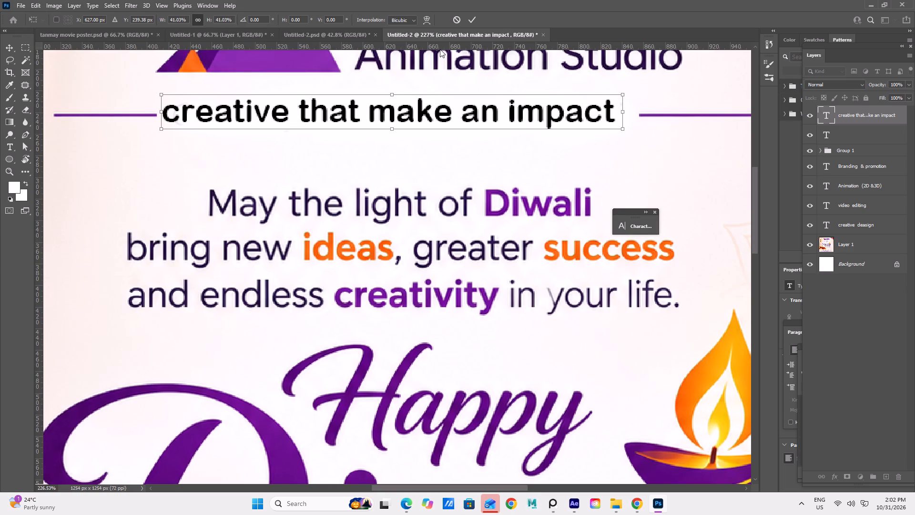
pyautogui.moveTo(439, 44); pyautogui.dragTo(453, 110)
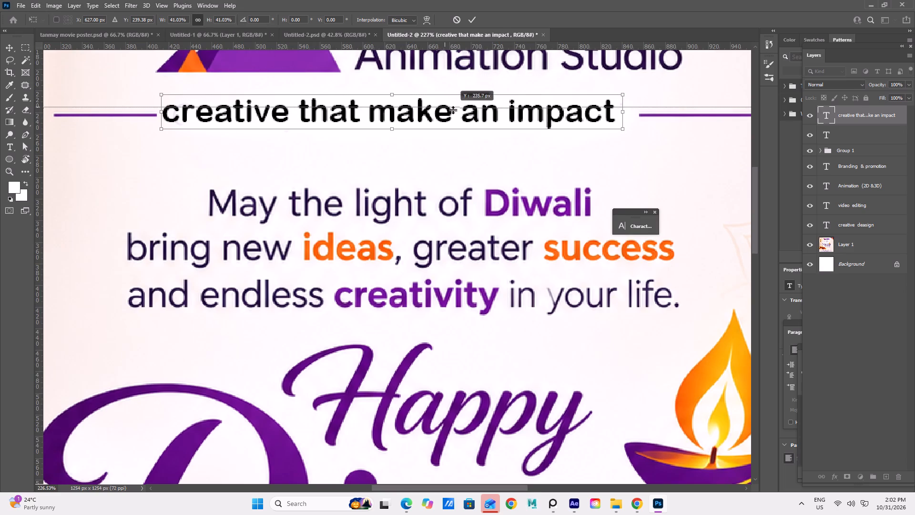
pyautogui.moveTo(453, 110); pyautogui.dragTo(443, 115)
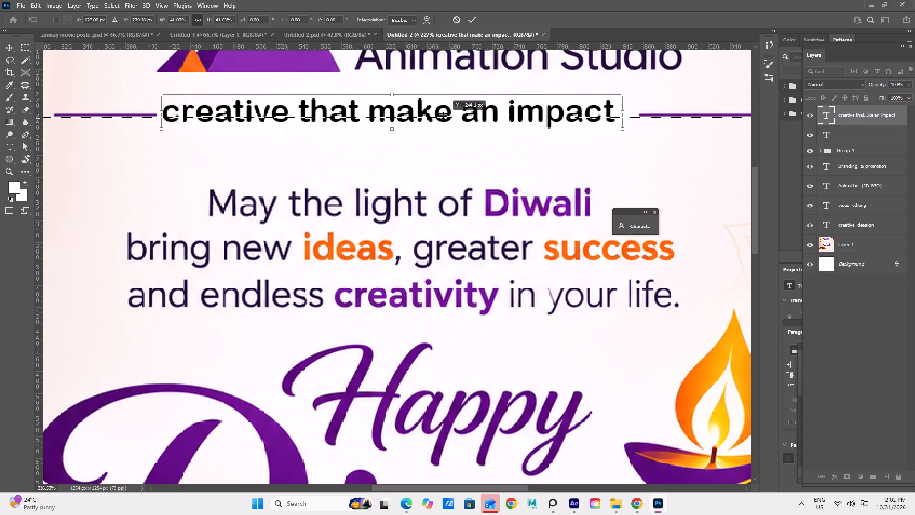
pyautogui.moveTo(443, 115); pyautogui.dragTo(443, 117)
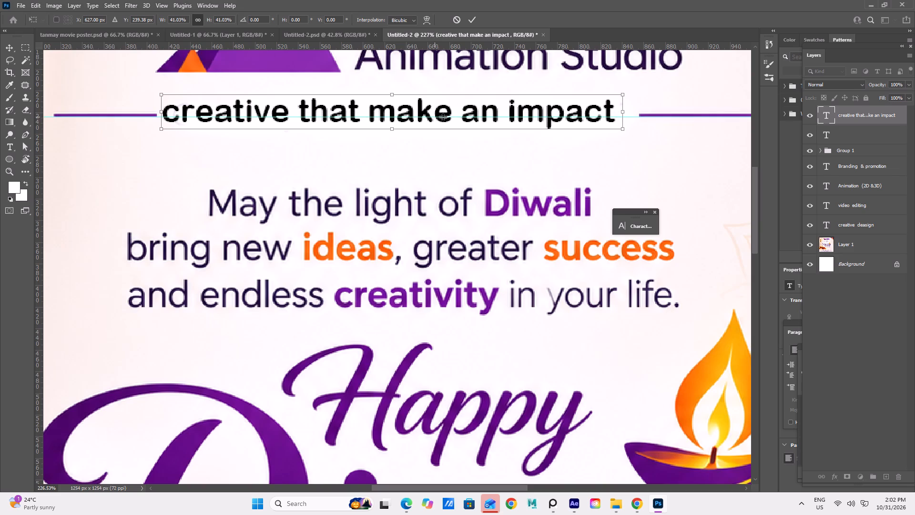
pyautogui.press('space')
pyautogui.click(593, 117)
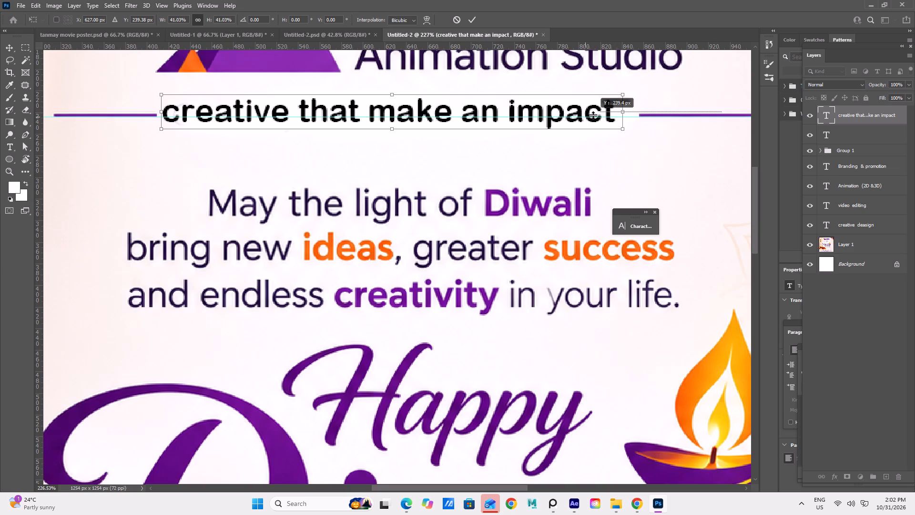
pyautogui.keyDown('alt'); pyautogui.scroll(4, 635, 120); pyautogui.keyUp('alt')
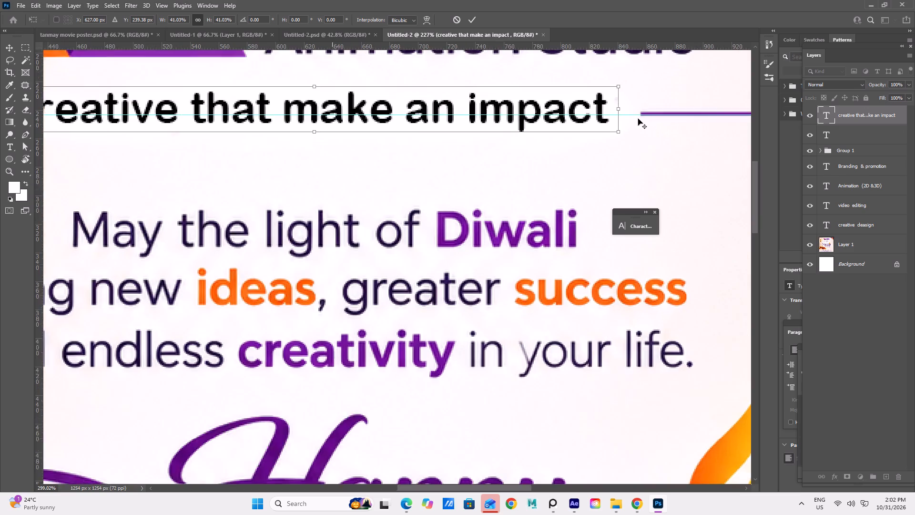
pyautogui.keyDown('alt'); pyautogui.scroll(2, 638, 119); pyautogui.keyUp('alt')
pyautogui.click(618, 114)
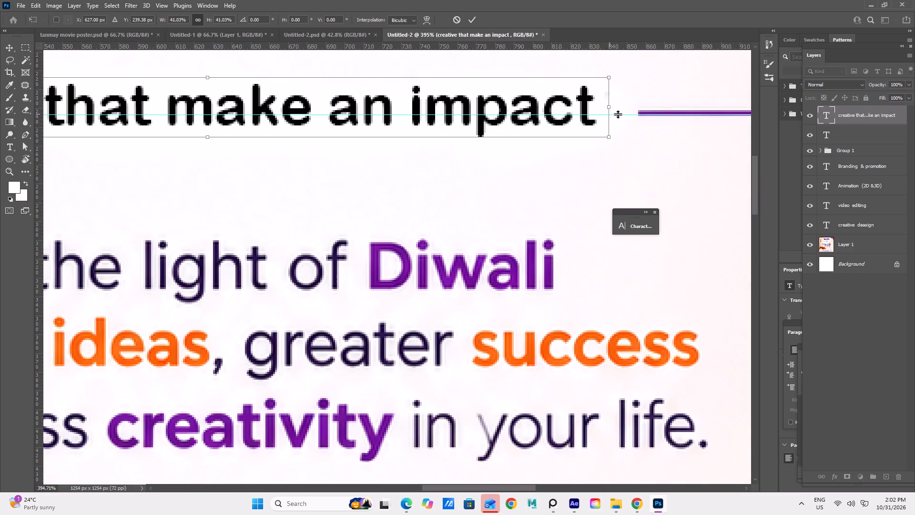
pyautogui.moveTo(618, 114); pyautogui.dragTo(616, 107)
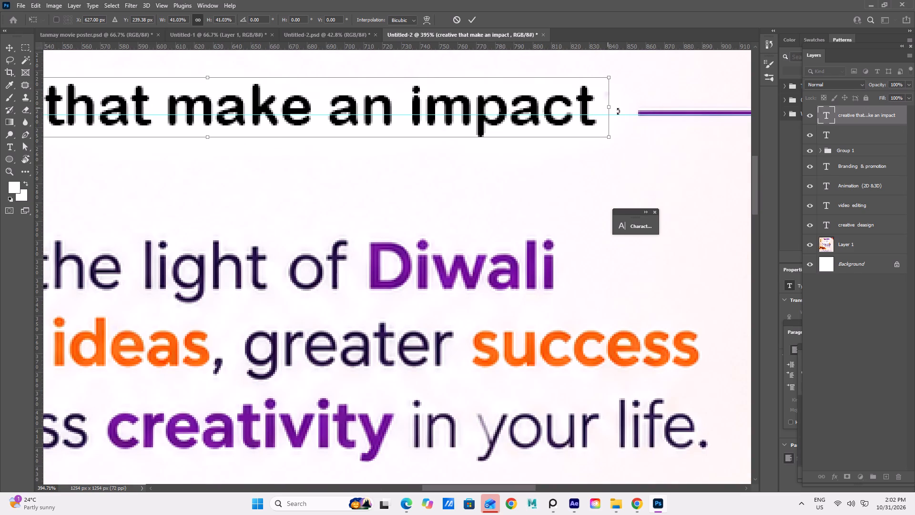
pyautogui.click(624, 113)
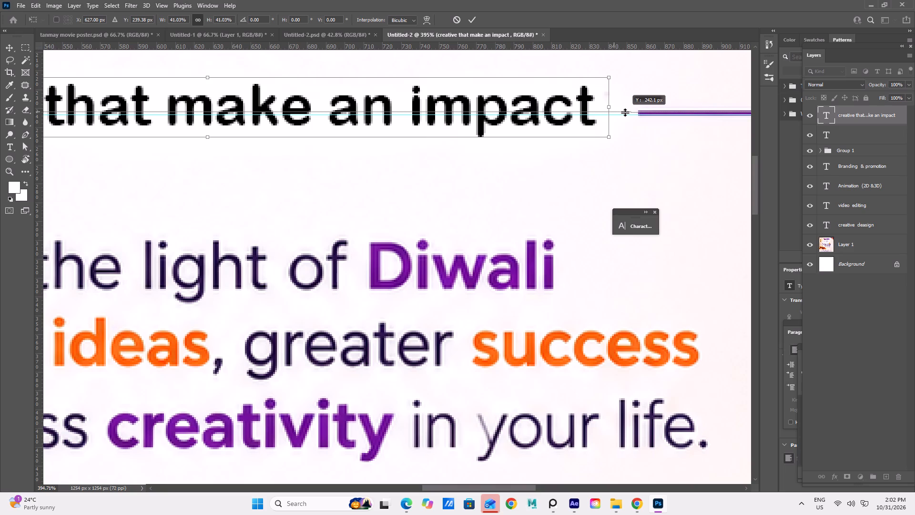
# Commit the tagline text's scaling and repositioning.
pyautogui.scroll(-2, 628, 114)
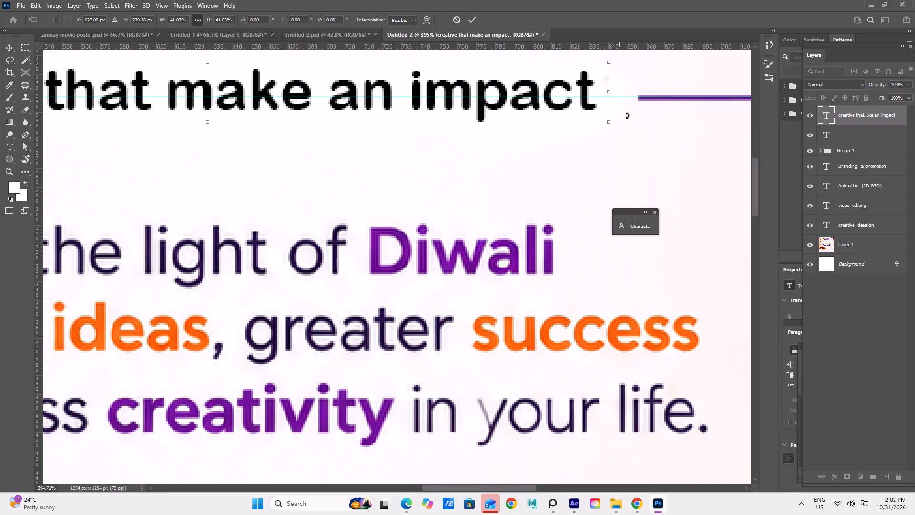
pyautogui.scroll(-9, 627, 115)
pyautogui.keyDown('alt'); pyautogui.scroll(-3, 604, 125); pyautogui.keyUp('alt')
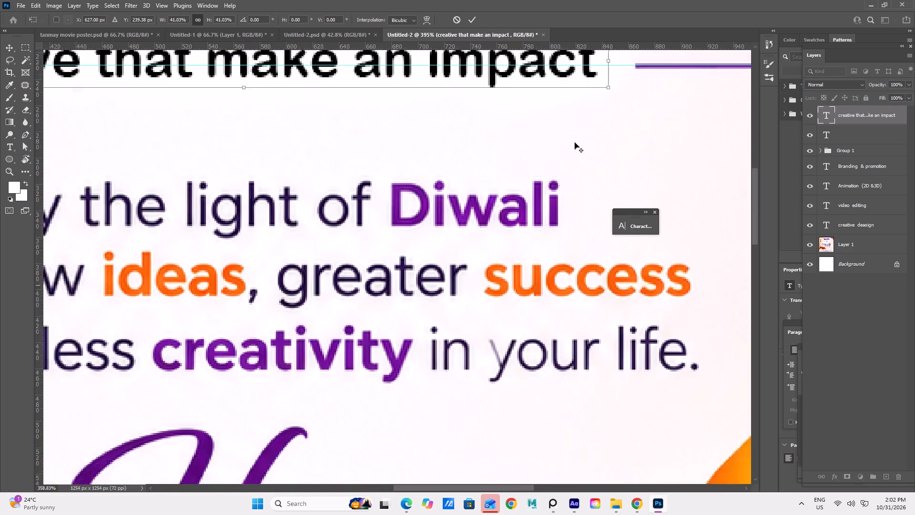
pyautogui.keyDown('alt'); pyautogui.scroll(-5, 575, 143); pyautogui.keyUp('alt')
pyautogui.keyDown('alt'); pyautogui.scroll(-5, 422, 119); pyautogui.keyUp('alt')
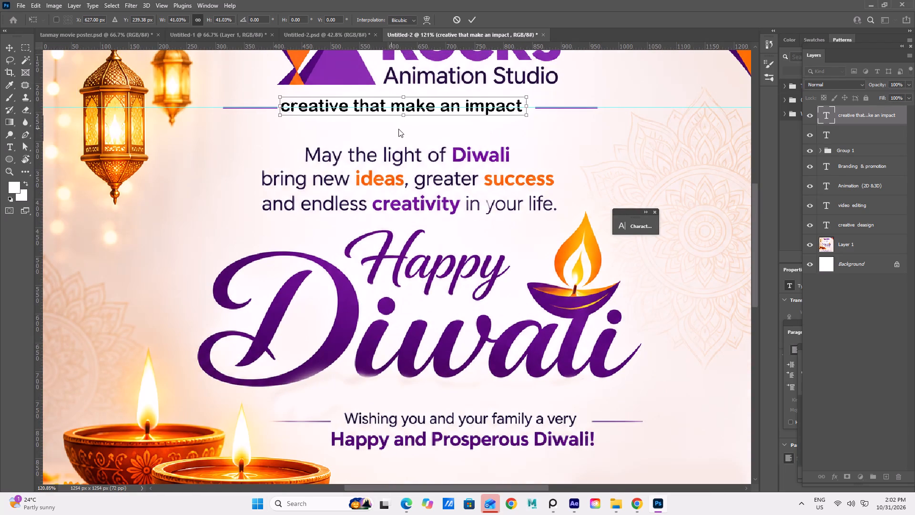
pyautogui.click(2, 42)
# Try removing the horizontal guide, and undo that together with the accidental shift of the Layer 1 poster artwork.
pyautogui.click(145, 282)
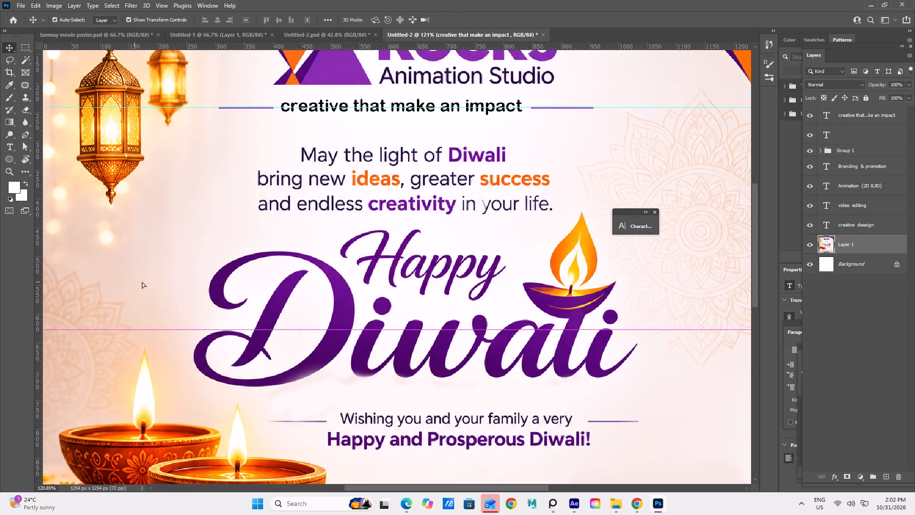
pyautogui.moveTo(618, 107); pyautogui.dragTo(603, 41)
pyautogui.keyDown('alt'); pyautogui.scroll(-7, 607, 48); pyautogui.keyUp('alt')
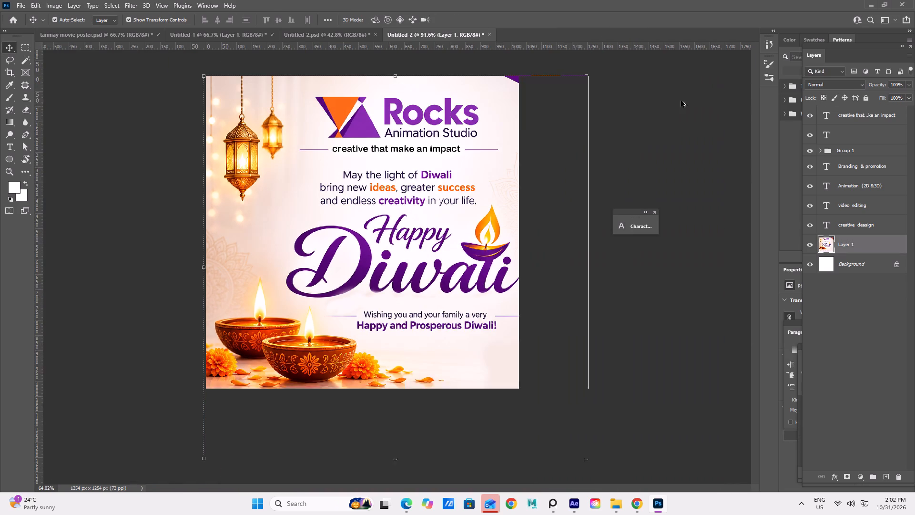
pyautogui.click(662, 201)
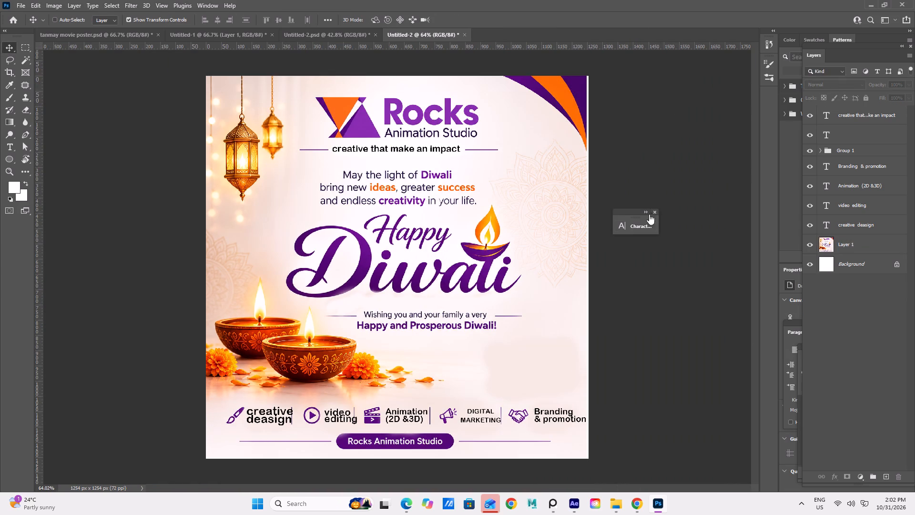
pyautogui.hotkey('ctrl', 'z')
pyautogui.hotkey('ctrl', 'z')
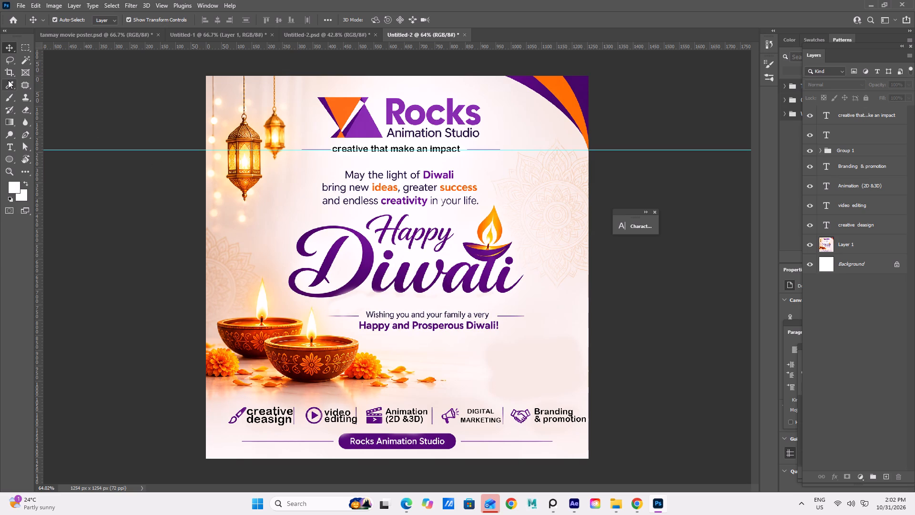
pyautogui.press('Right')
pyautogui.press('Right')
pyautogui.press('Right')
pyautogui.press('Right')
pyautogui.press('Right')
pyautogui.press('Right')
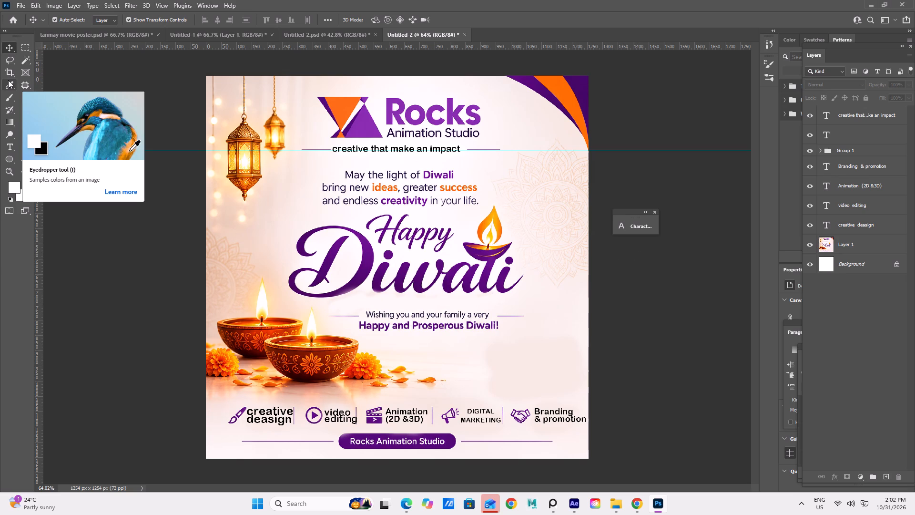
# Remove the horizontal guide running across the tagline without moving the artwork.
pyautogui.click(3, 41)
pyautogui.click(10, 55)
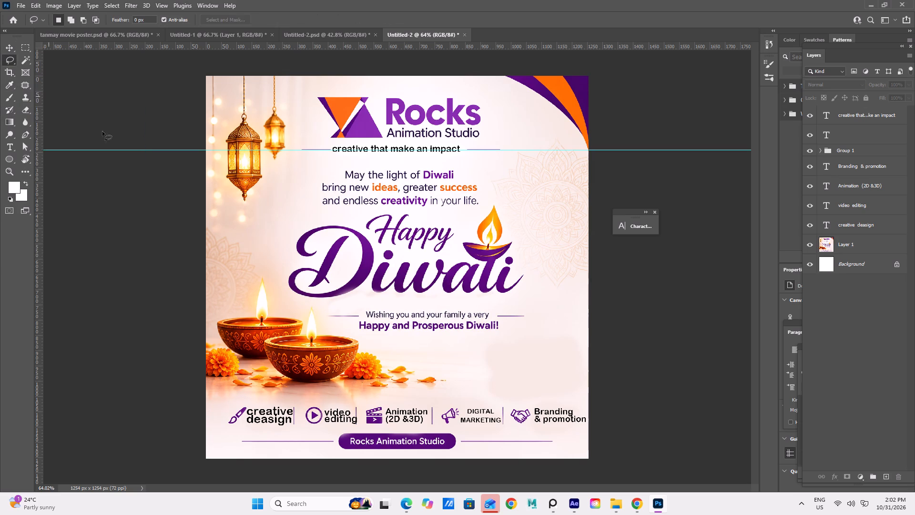
pyautogui.click(141, 150)
pyautogui.click(10, 51)
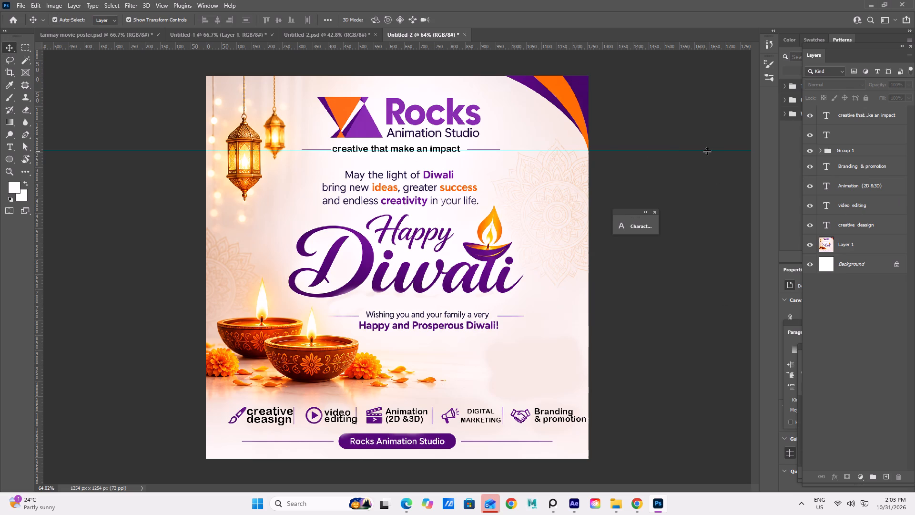
pyautogui.moveTo(707, 151); pyautogui.dragTo(676, 46)
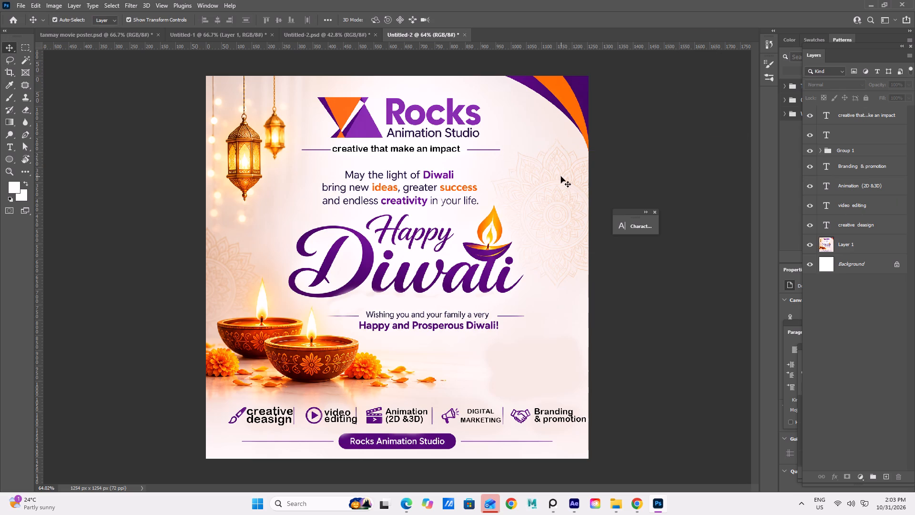
# Select the tagline text layer and nudge it about 5 px to the right to center it between the two rules.
pyautogui.press('Right')
pyautogui.click(891, 119)
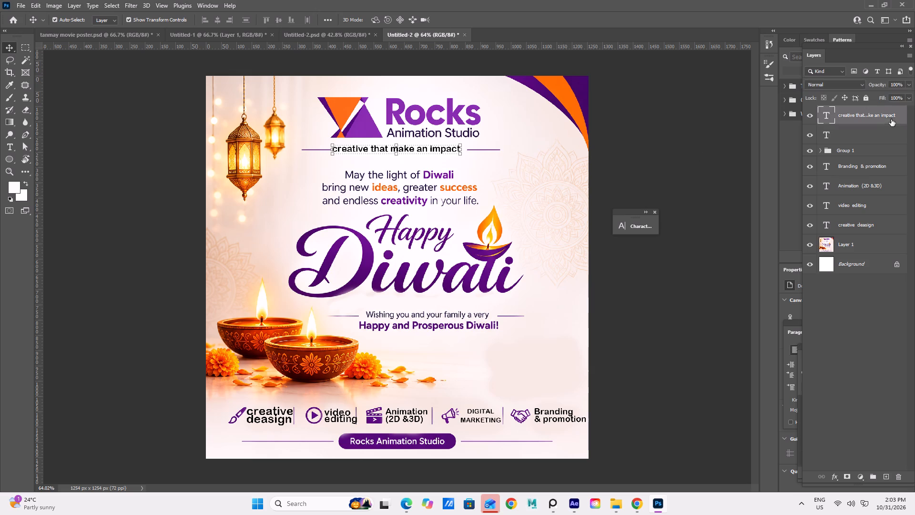
pyautogui.press('Right')
pyautogui.press('Right')
pyautogui.press('Right')
pyautogui.press('Right')
pyautogui.press('Right')
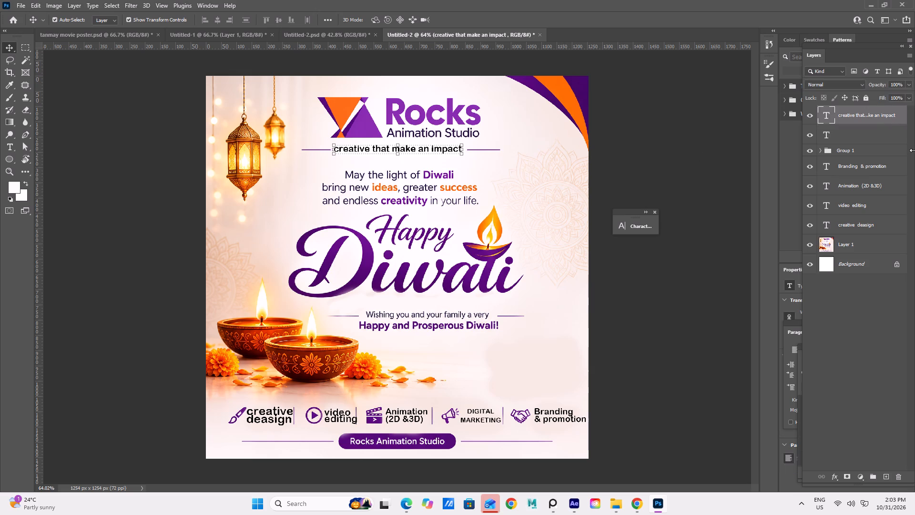
# Nudge the tagline text about 4 px further right between its two rules and deselect it.
pyautogui.press('Right')
pyautogui.press('Right')
pyautogui.press('Right')
pyautogui.press('Right')
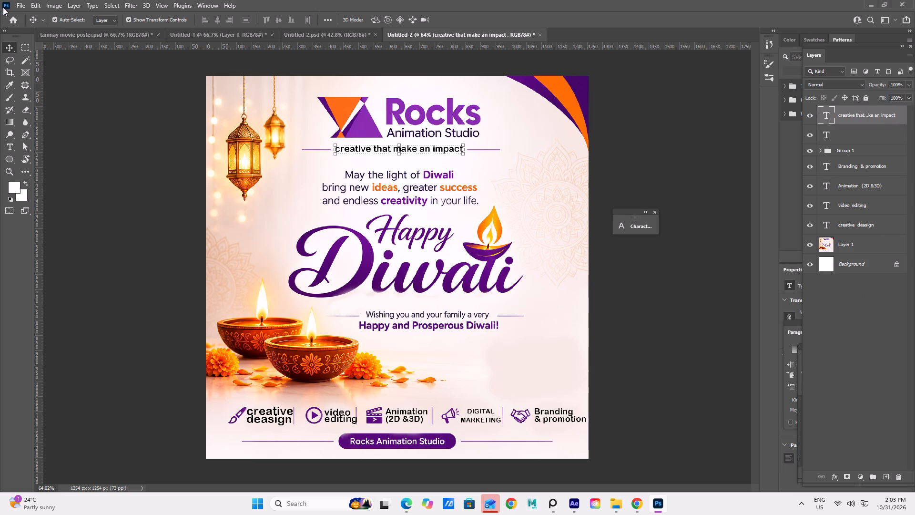
pyautogui.click(7, 51)
pyautogui.click(94, 174)
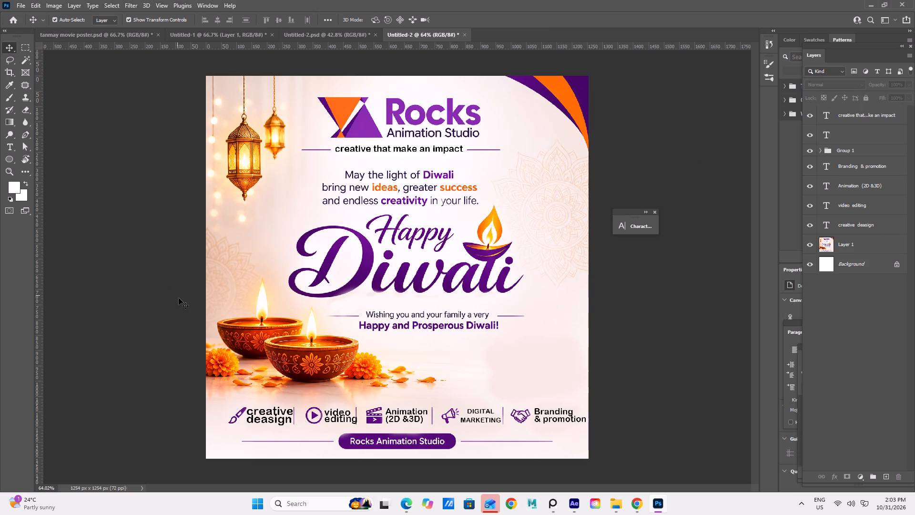
# Save the document on the computer as a layered Photoshop file named Untitled-2 in the Desktop folder.
pyautogui.keyDown('alt'); pyautogui.scroll(6, 193, 276); pyautogui.keyUp('alt')
pyautogui.keyDown('alt'); pyautogui.scroll(-3, 558, 134); pyautogui.keyUp('alt')
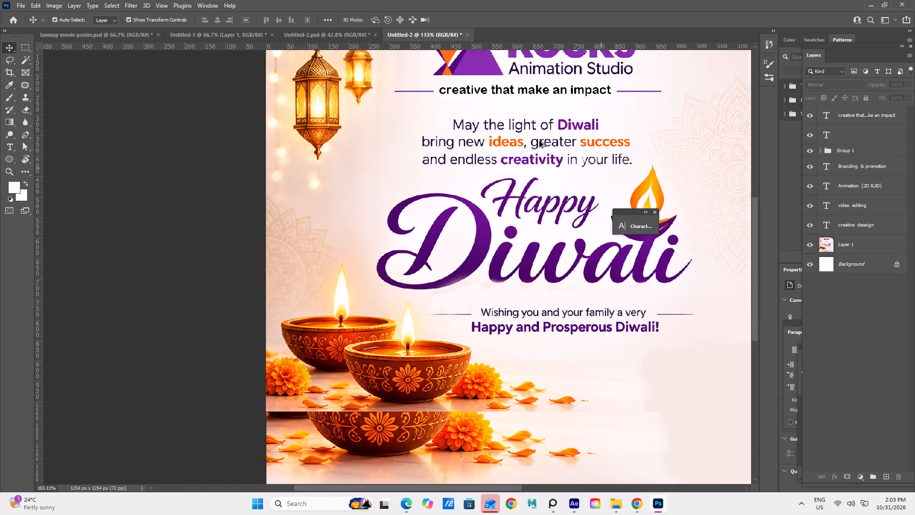
pyautogui.keyDown('alt'); pyautogui.scroll(-3, 556, 81); pyautogui.keyUp('alt')
pyautogui.keyDown('alt'); pyautogui.scroll(-4, 681, 119); pyautogui.keyUp('alt')
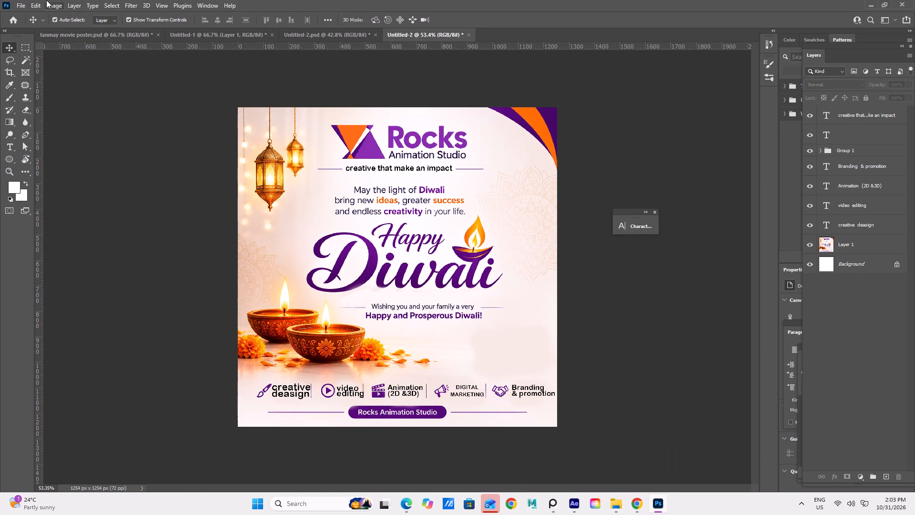
pyautogui.click(20, 7)
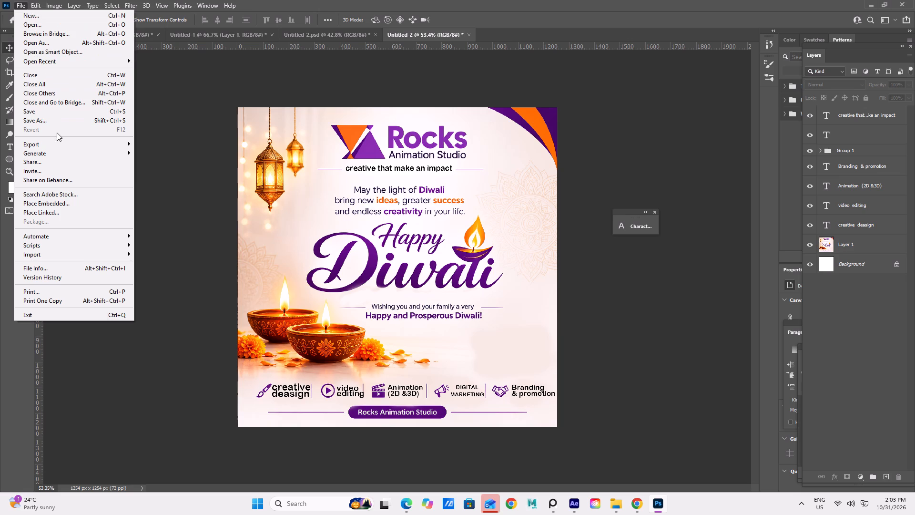
pyautogui.click(48, 118)
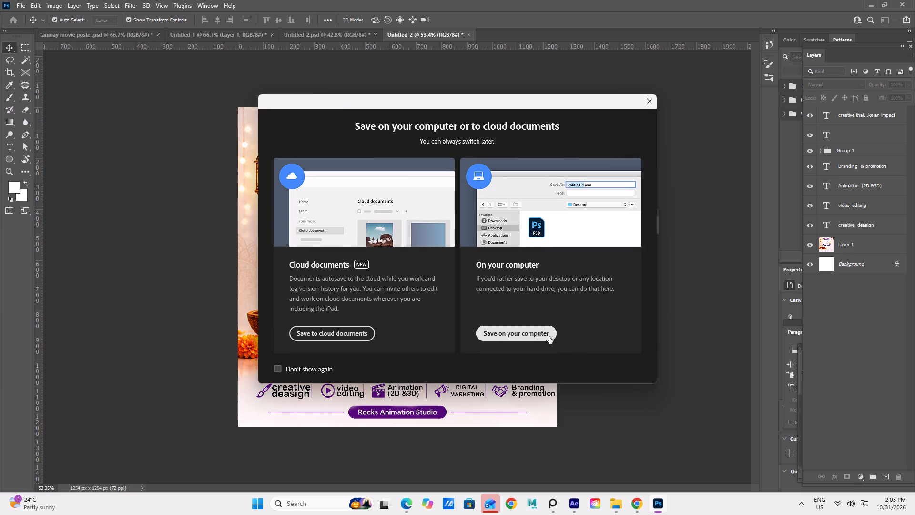
pyautogui.click(540, 331)
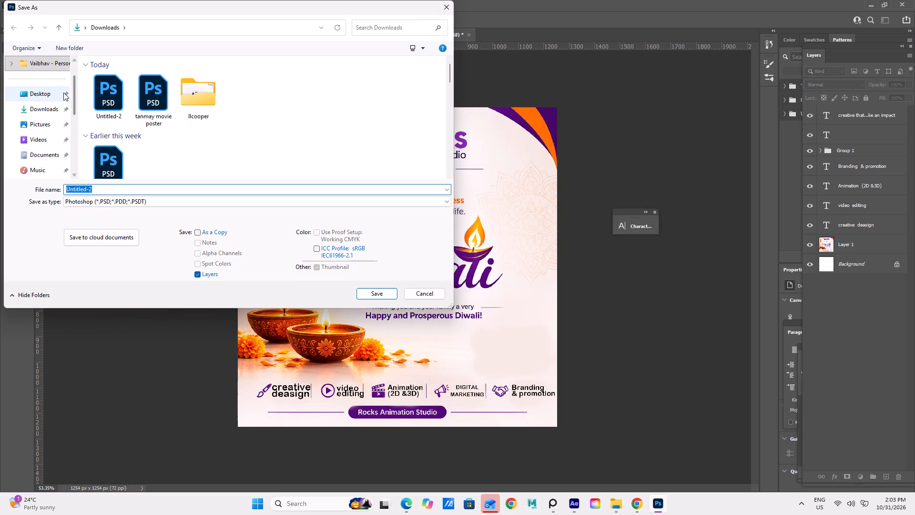
pyautogui.click(55, 91)
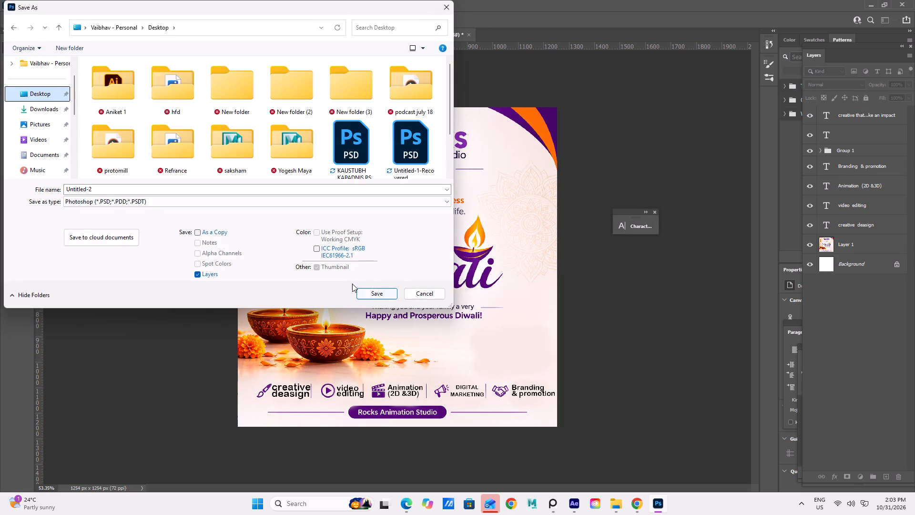
pyautogui.click(352, 284)
pyautogui.click(369, 296)
pyautogui.click(474, 251)
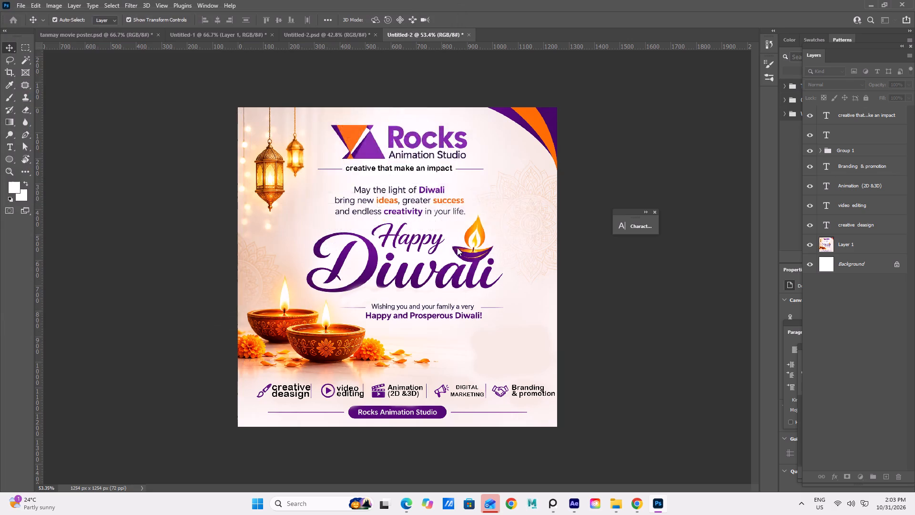
pyautogui.click(561, 143)
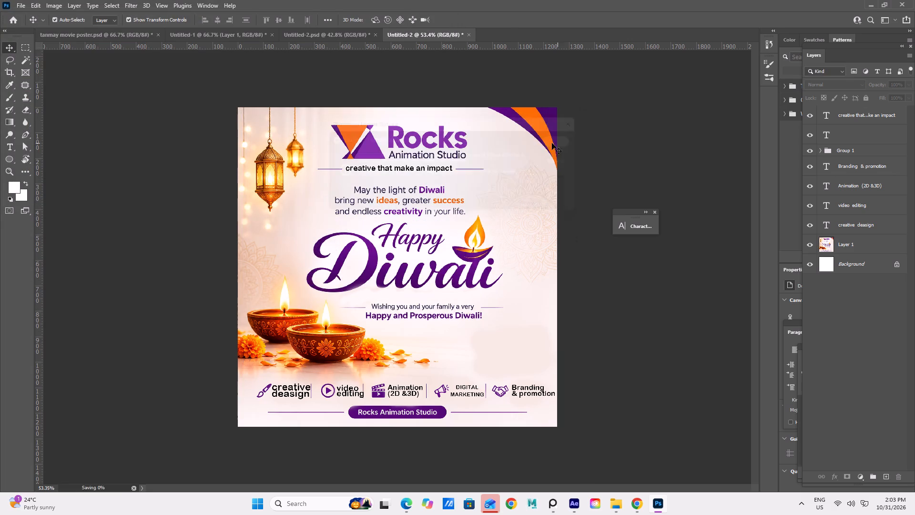
# Export the poster with Export As in PNG format at 100% scale, 1254 × 1254 px.
pyautogui.click(19, 7)
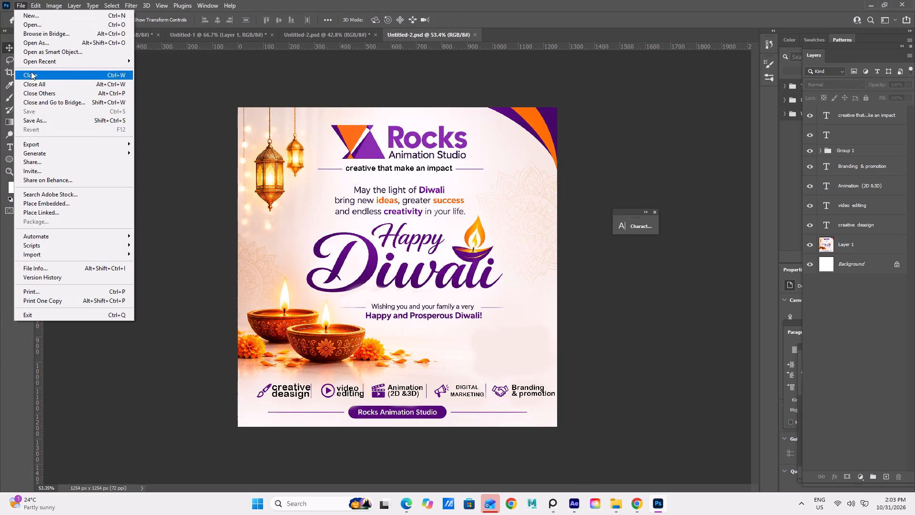
pyautogui.click(48, 146)
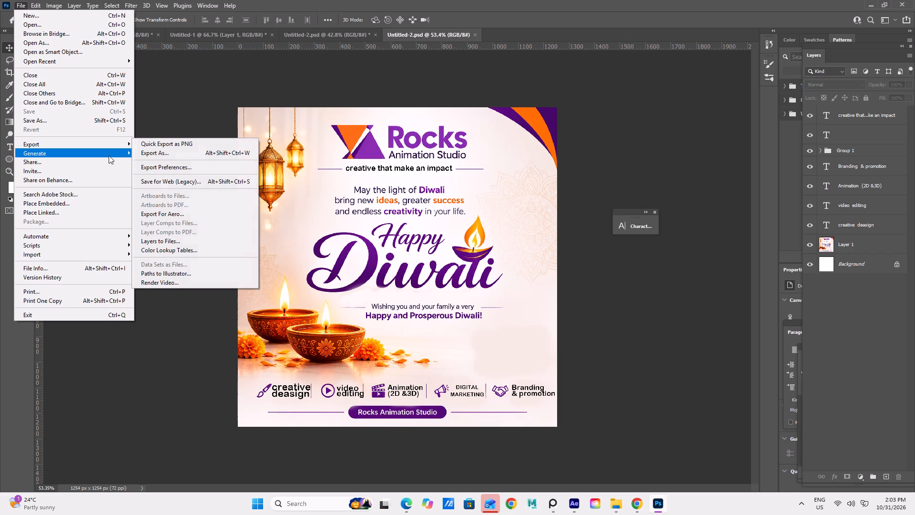
pyautogui.click(76, 144)
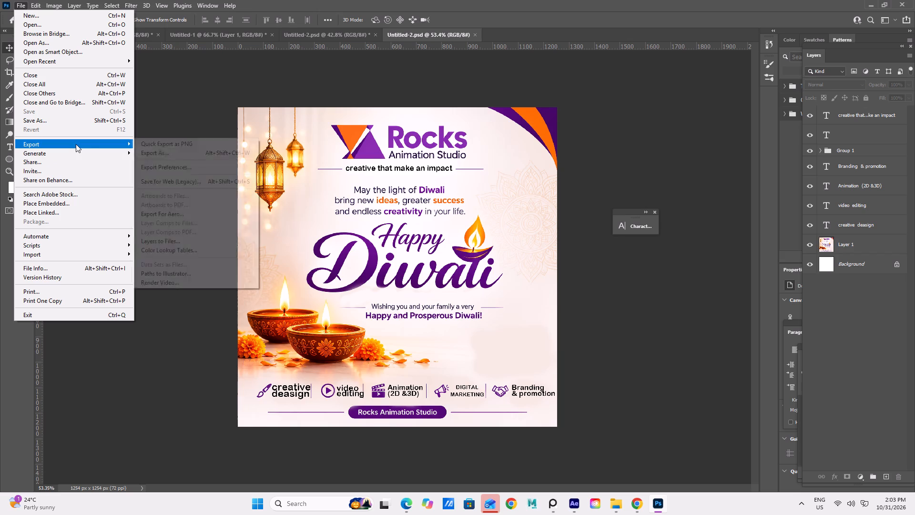
pyautogui.click(148, 152)
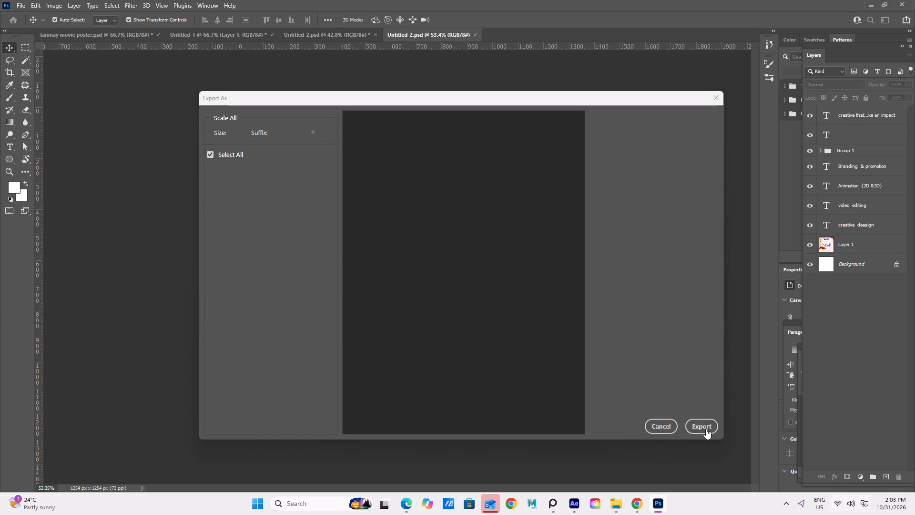
pyautogui.click(703, 428)
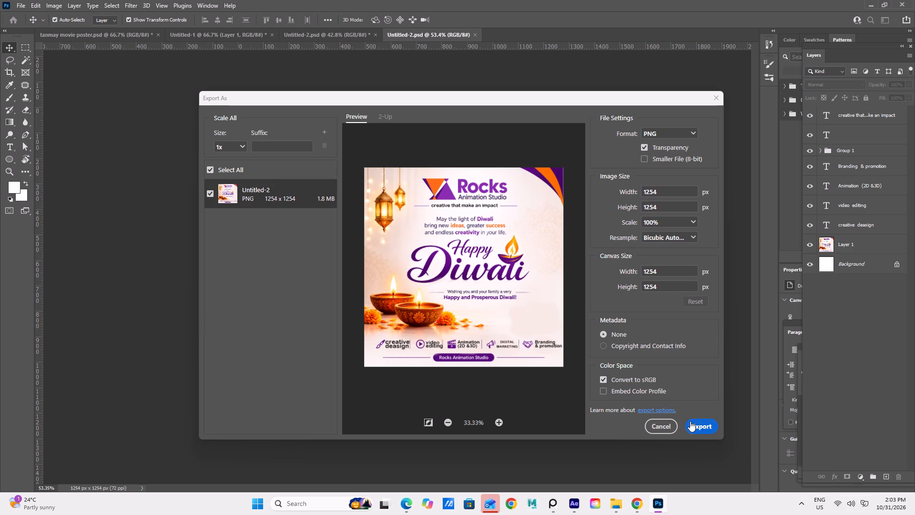
pyautogui.click(701, 429)
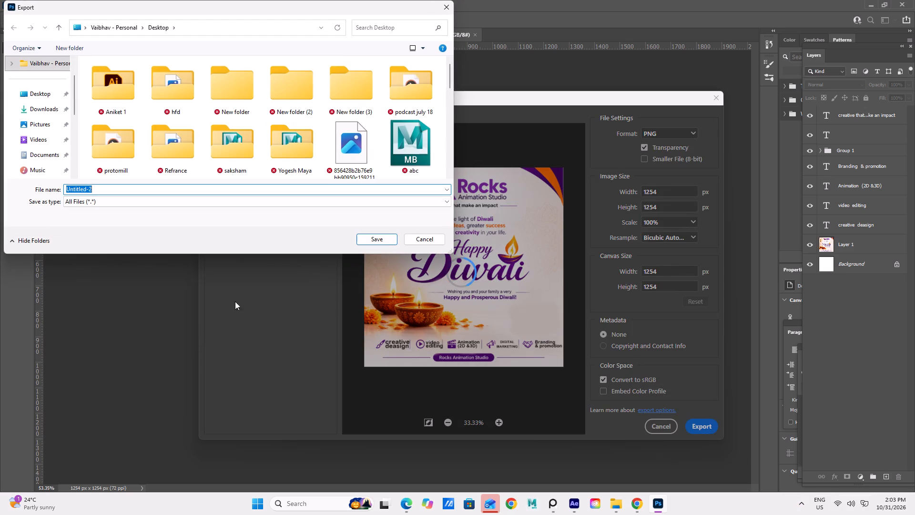
# Save the exported image in the Downloads folder under the name "sahil festival post".
pyautogui.click(38, 112)
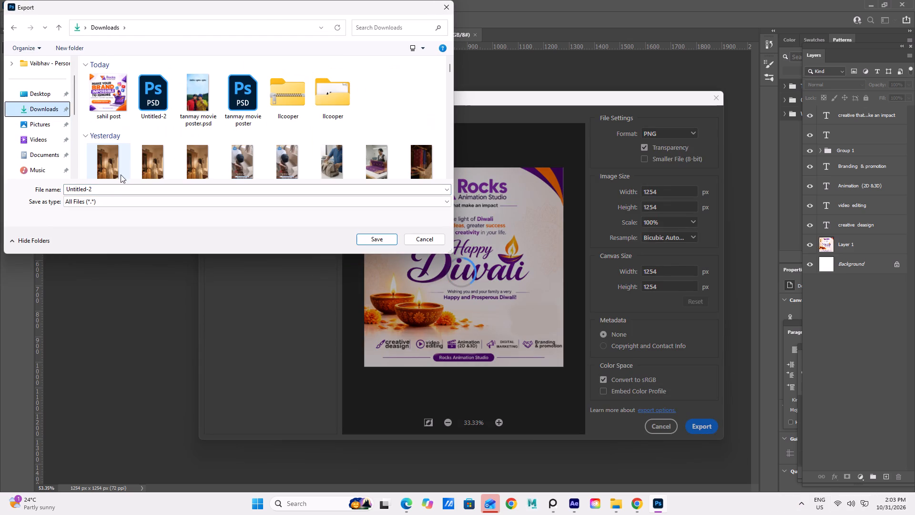
pyautogui.click(121, 188)
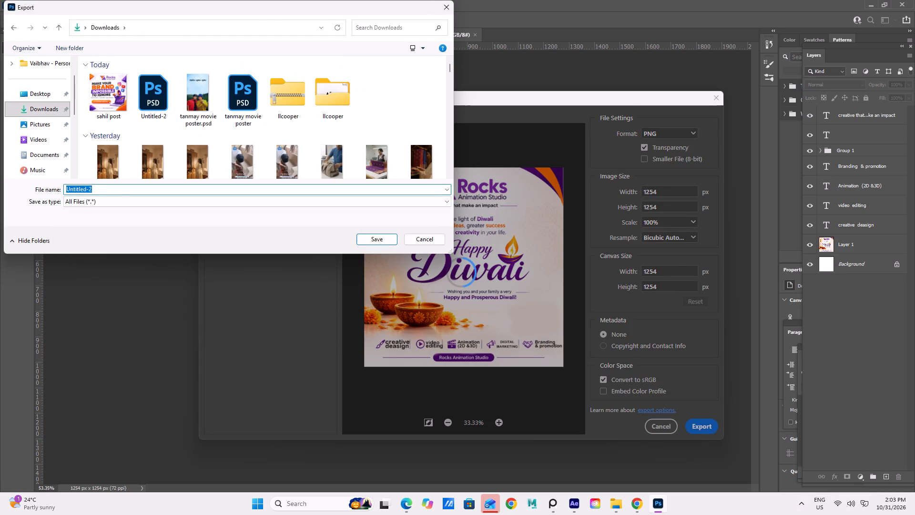
pyautogui.press('BackSpace')
pyautogui.write('sa')
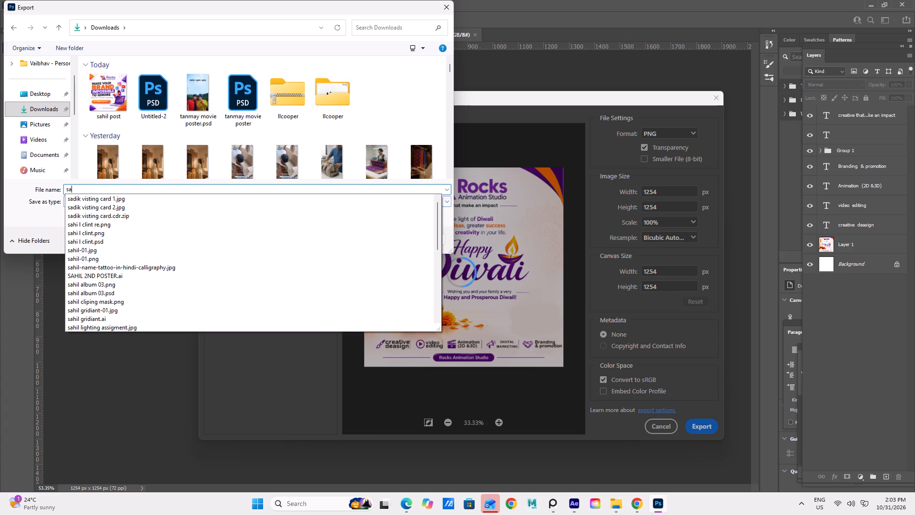
pyautogui.write('hil')
pyautogui.press('space')
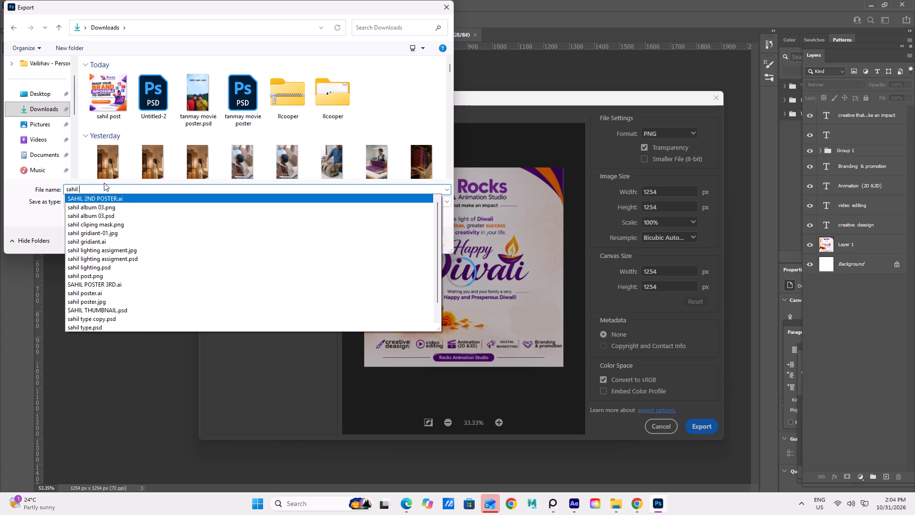
pyautogui.write('fe')
pyautogui.press('s')
pyautogui.press('t')
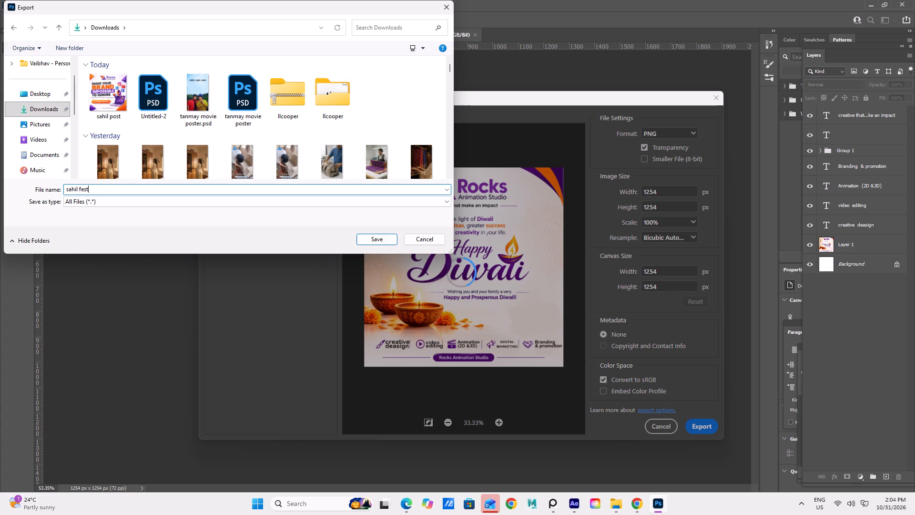
pyautogui.press('i')
pyautogui.write('va')
pyautogui.press('l')
pyautogui.press('space')
pyautogui.write('po')
pyautogui.press('s')
pyautogui.press('t')
pyautogui.press('Return')
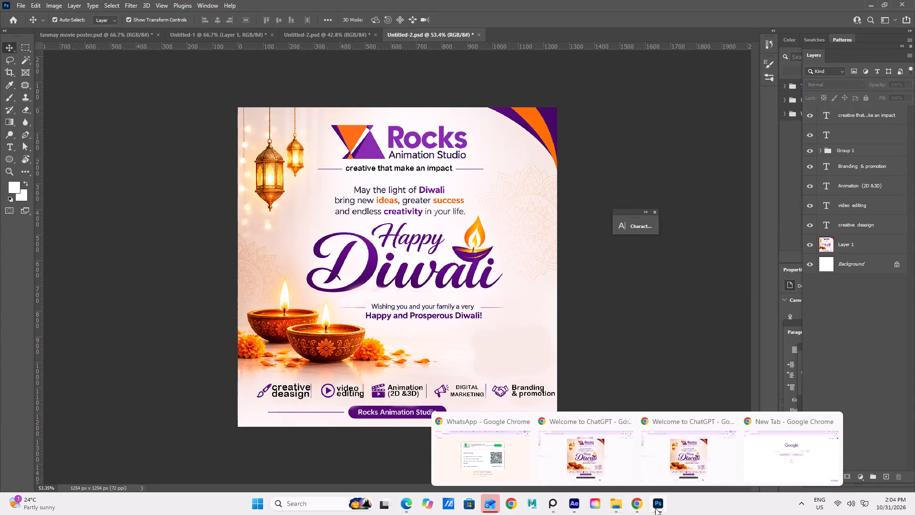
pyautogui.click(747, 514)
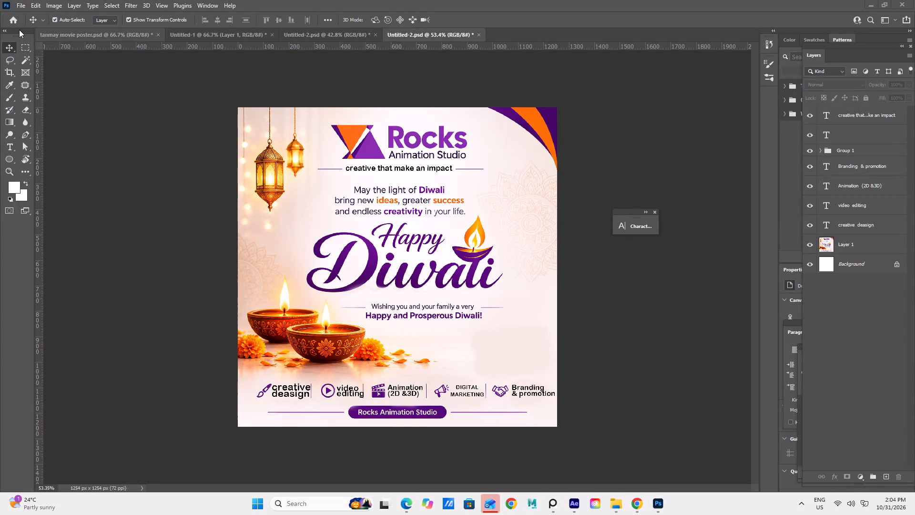